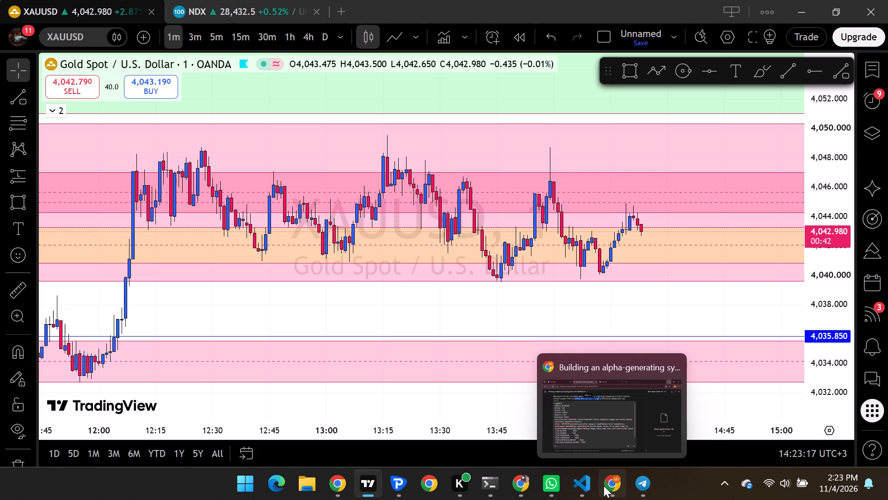
Switch to WorldQuant BRAIN in Chrome, reveal Simulation 3's test period and show its summary for the IS period.
click(523, 483)
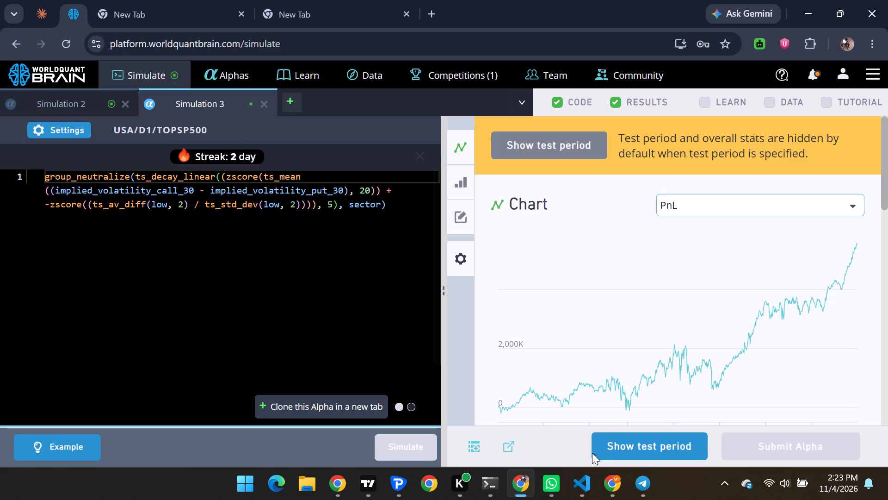
click(600, 452)
scroll(627, 394, down, 3)
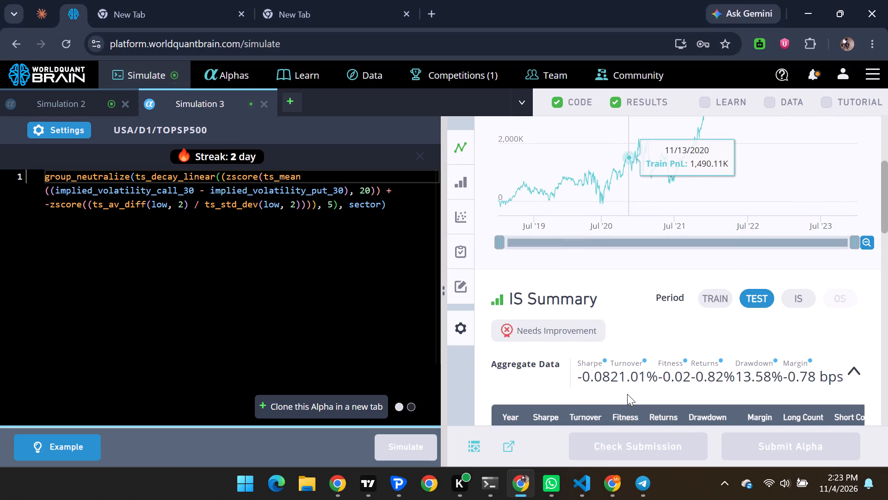
scroll(627, 394, down, 1)
click(808, 226)
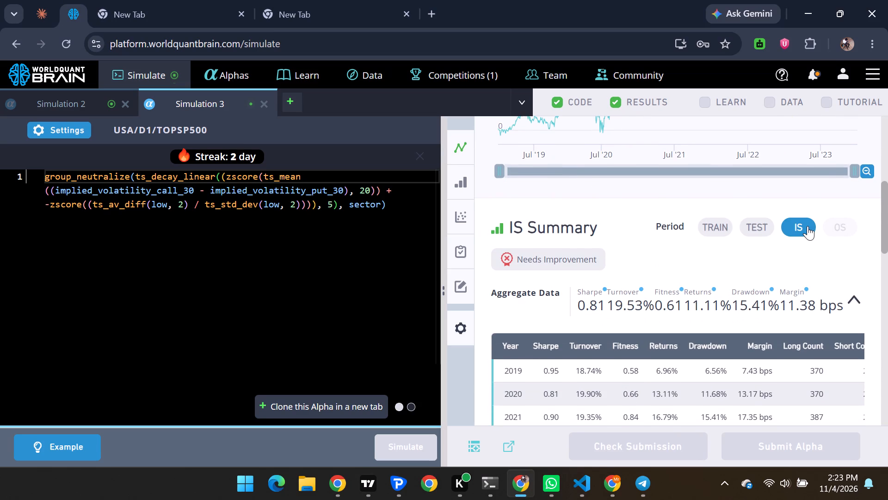
Set Simulation 3's universe to TOP200, apply the settings and run the simulation.
click(69, 125)
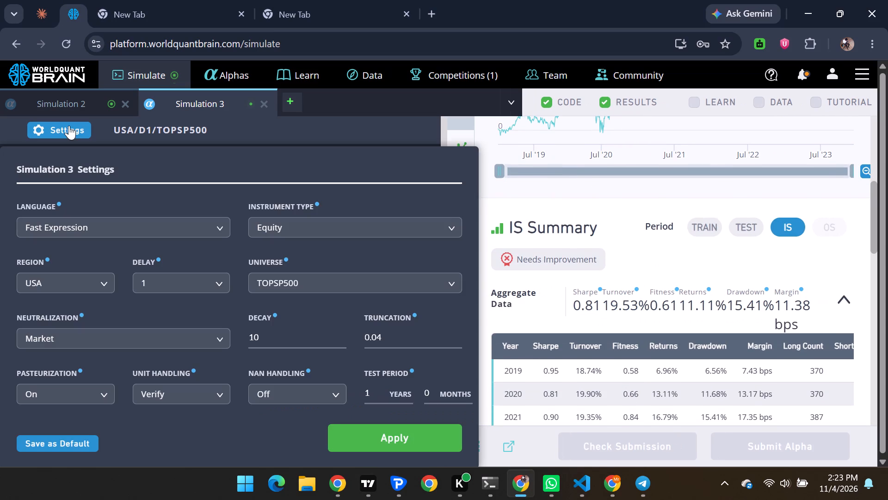
click(327, 288)
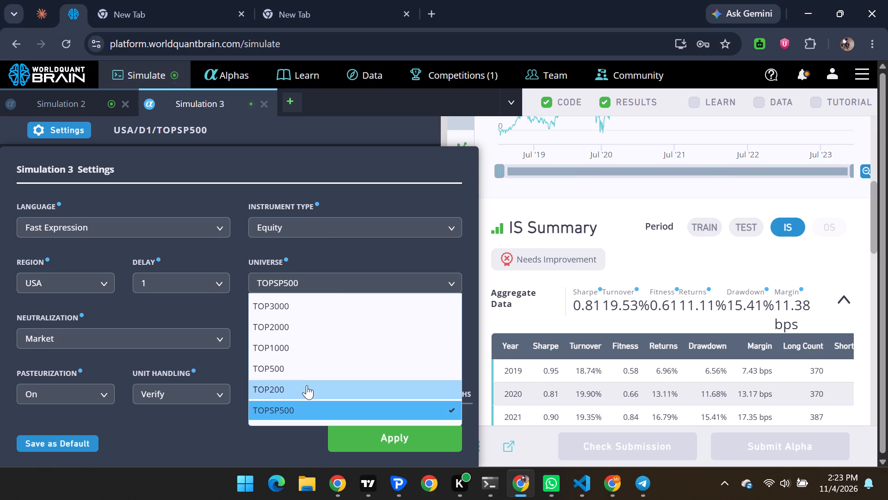
click(305, 392)
click(373, 446)
click(373, 447)
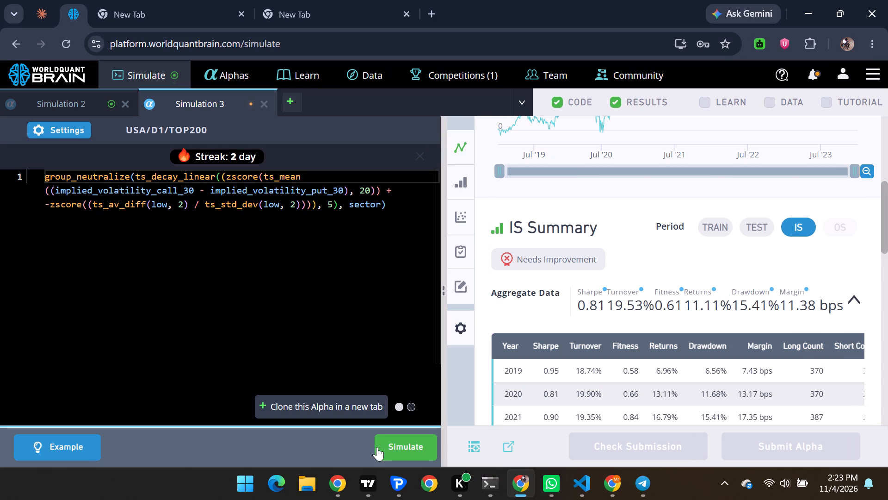
click(383, 444)
Open Simulation 2, reveal its test period and run the submission check.
click(80, 100)
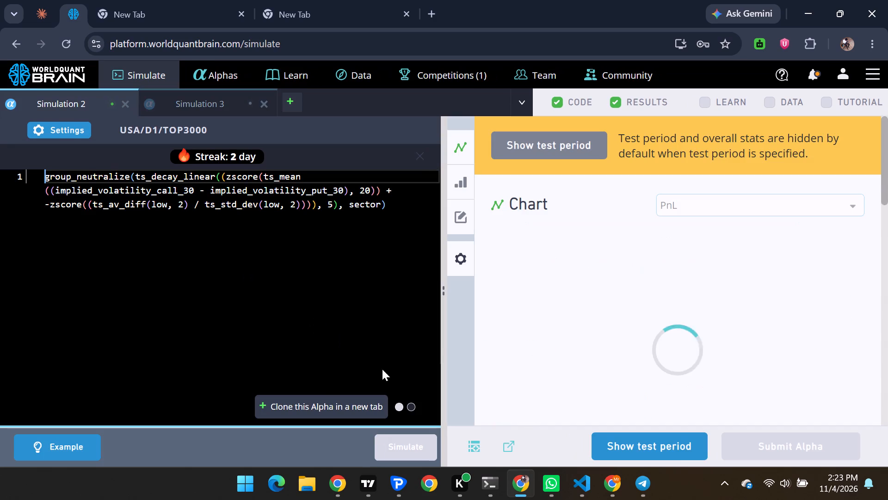
click(678, 462)
click(674, 456)
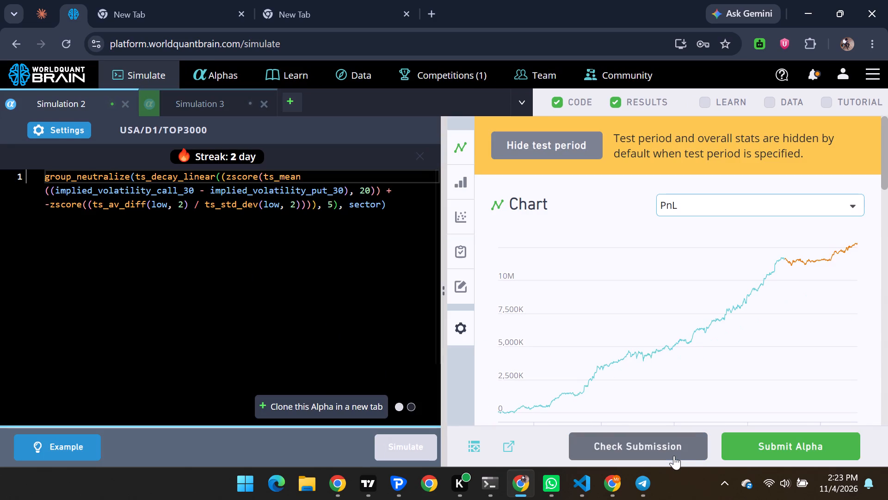
click(674, 456)
Examine Simulation 2's IS Summary figures, yearly results, correlation section and IS testing status.
scroll(667, 349, down, 3)
scroll(667, 349, up, 10)
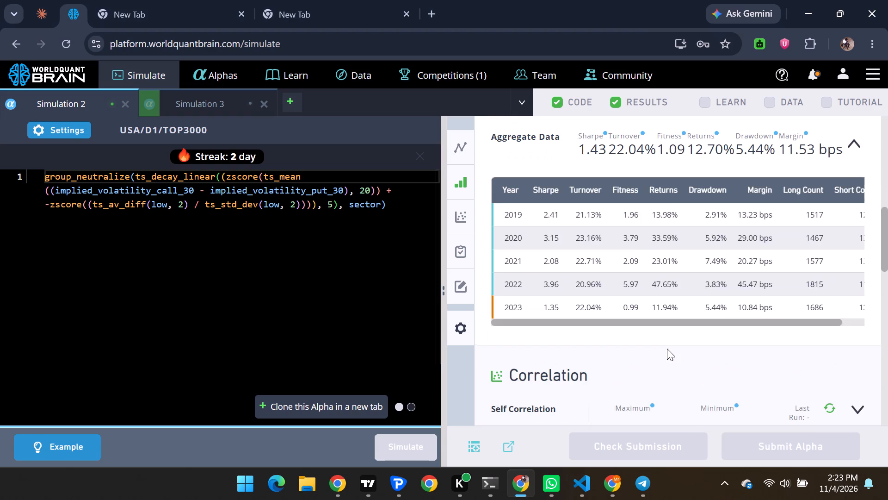
scroll(667, 349, up, 2)
scroll(667, 349, down, 1)
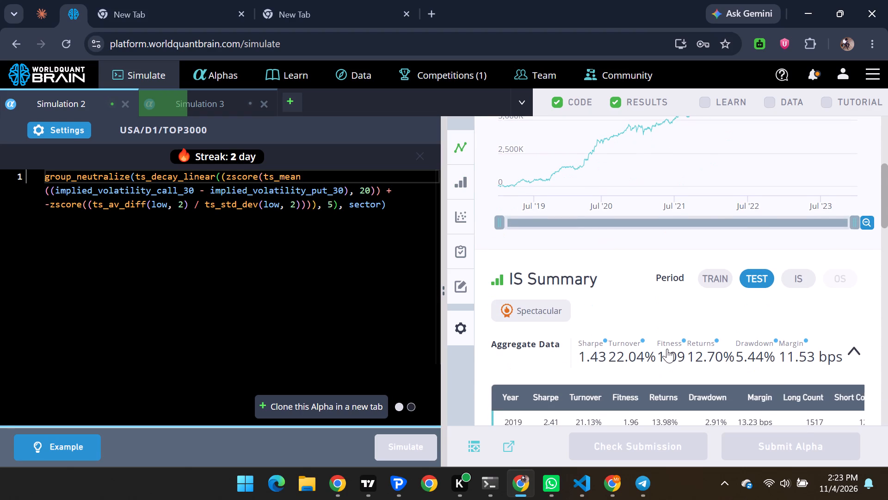
scroll(667, 349, down, 9)
scroll(667, 349, up, 3)
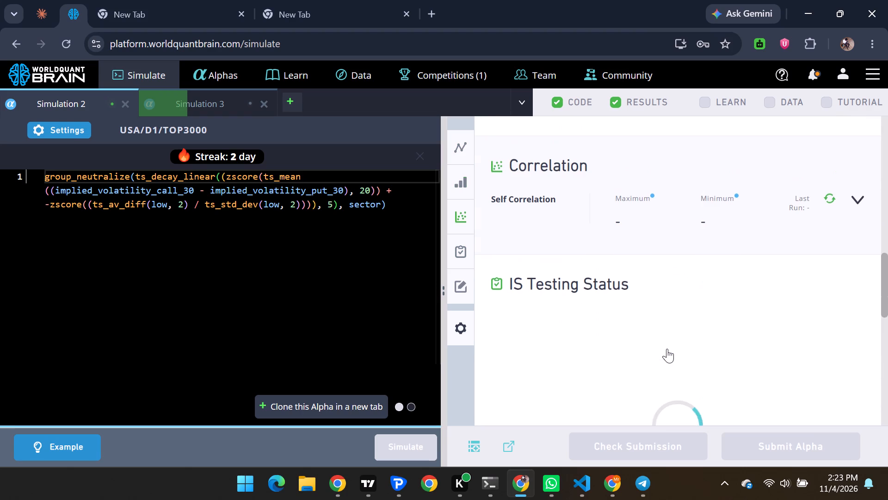
scroll(667, 349, down, 4)
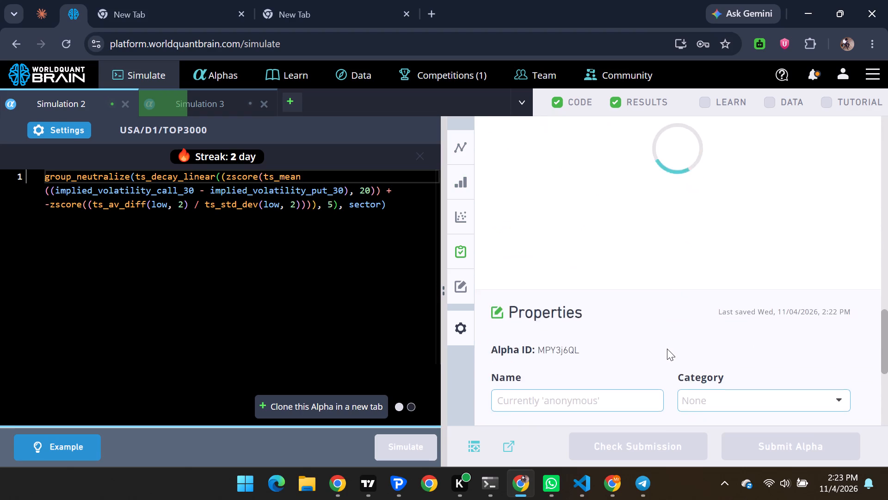
scroll(667, 349, down, 2)
scroll(667, 349, up, 1)
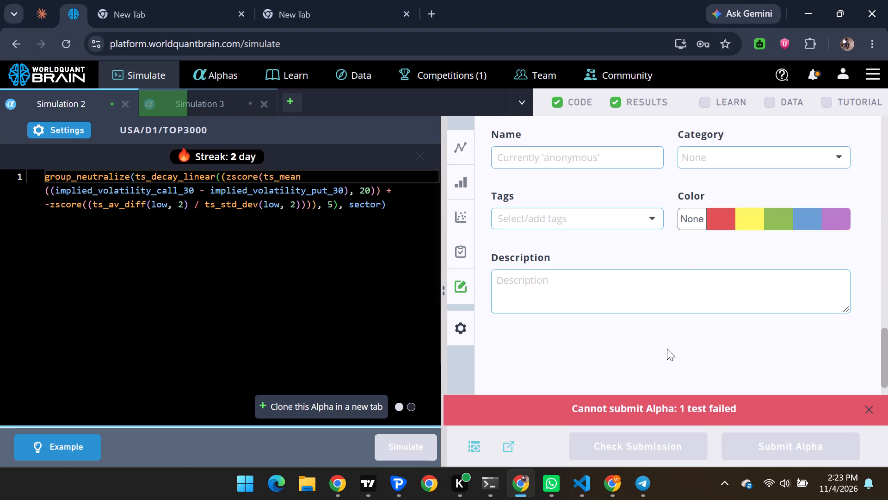
scroll(667, 349, up, 4)
click(654, 288)
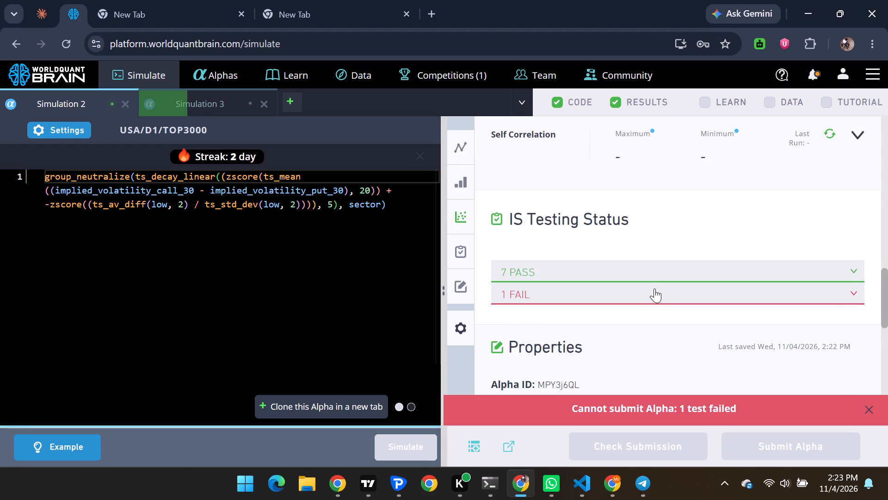
scroll(654, 288, up, 3)
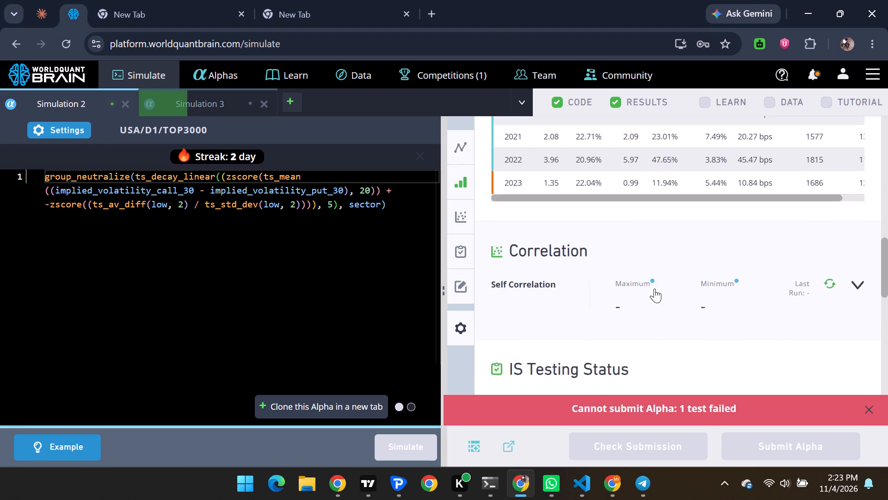
scroll(654, 288, up, 4)
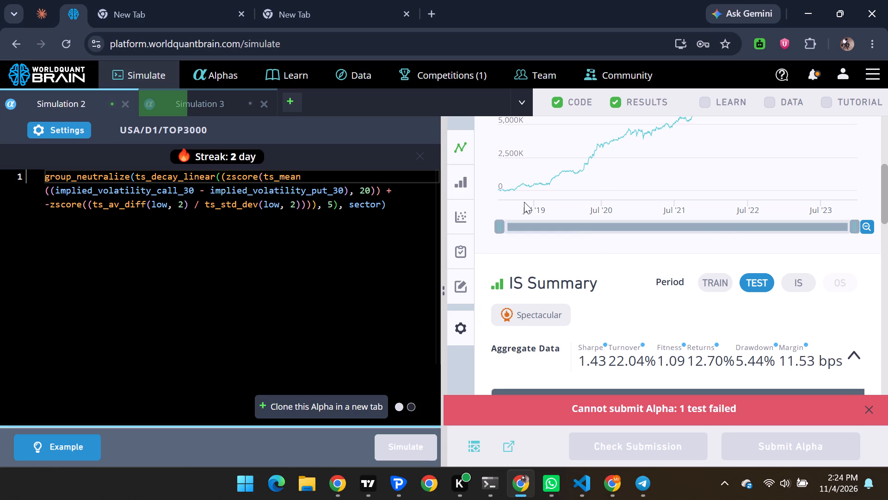
Replace the outer group_neutralize operator with if_else in Simulation 2's expression and run the simulation.
click(131, 182)
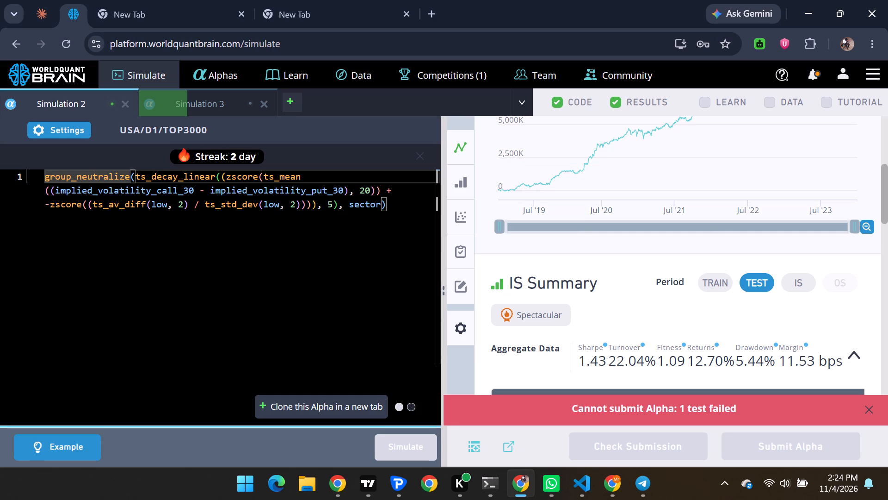
key(BackSpace)
key(BackSpace)
key(BackSpace)
key(BackSpace)
key(BackSpace)
key(BackSpace)
key(BackSpace)
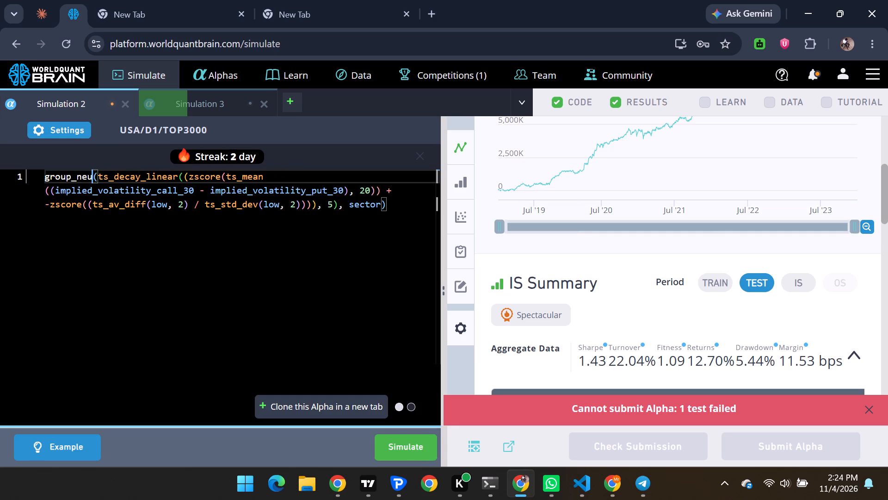
key(BackSpace)
key(BackSpace)
key(BackSpace)
key(BackSpace)
key(BackSpace)
key(BackSpace)
key(BackSpace)
key(BackSpace)
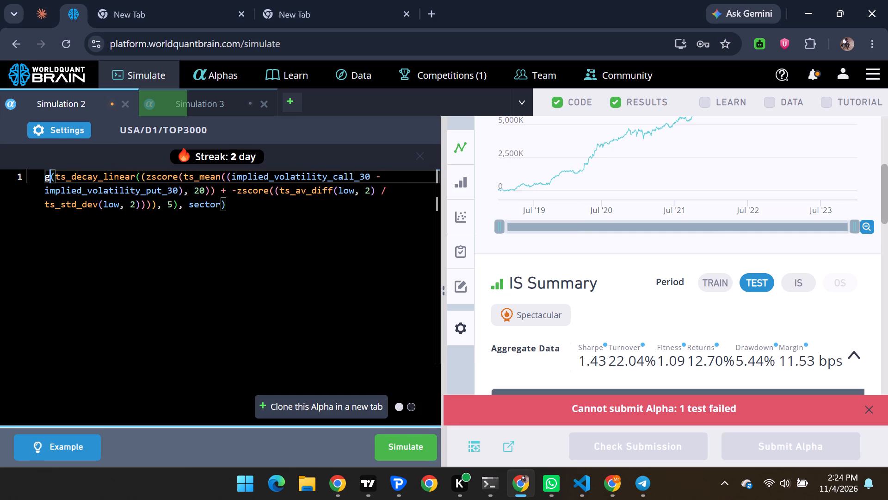
key(BackSpace)
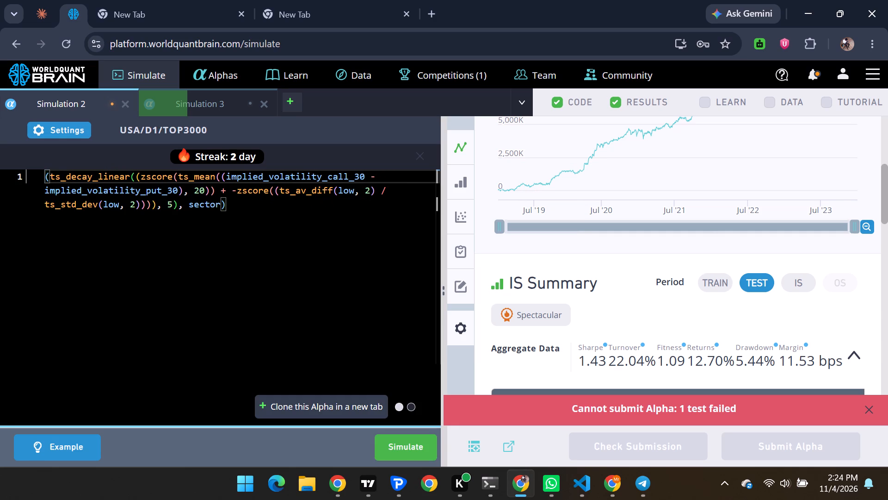
key(i)
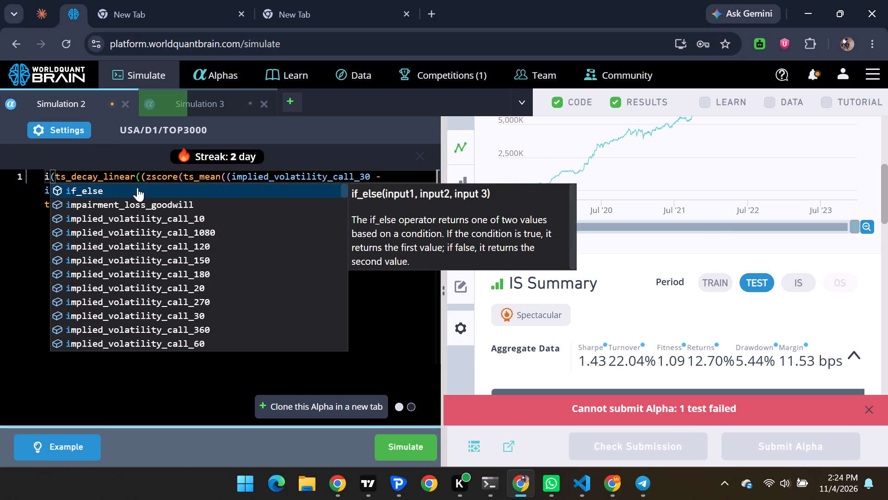
key(f)
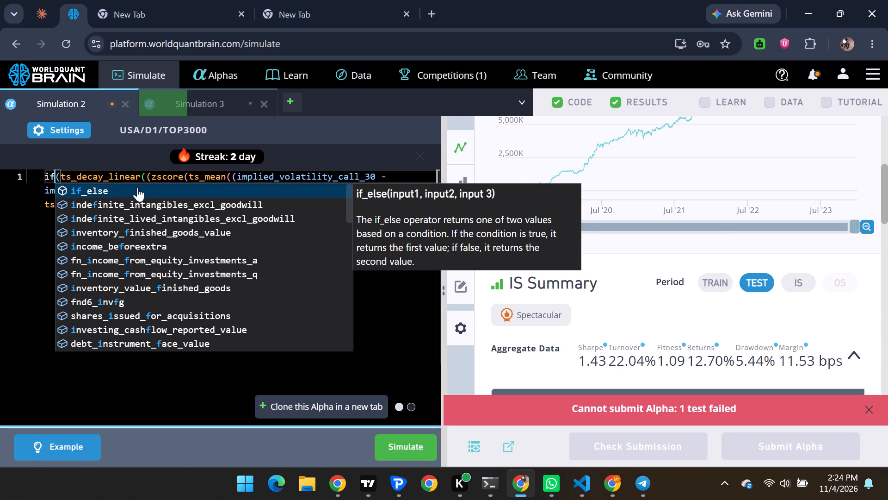
click(137, 187)
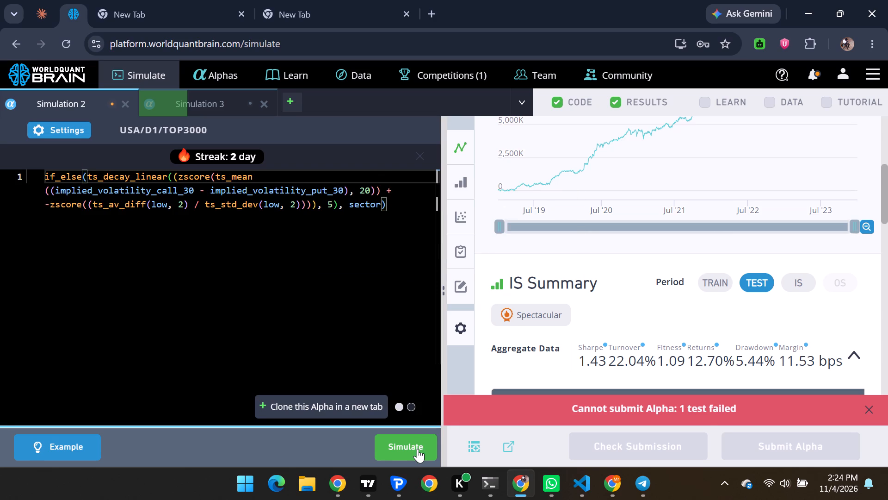
click(418, 449)
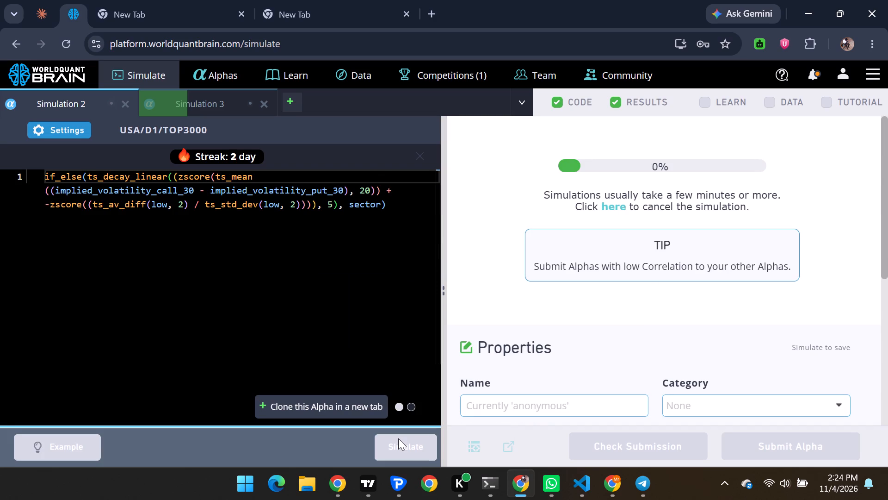
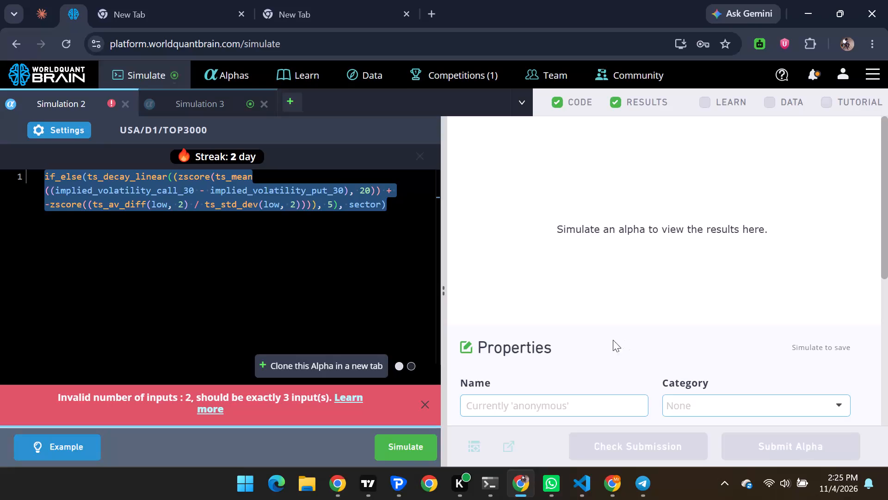
Replace the outer if_else operator with group_zscore in Simulation 2's expression and run the simulation.
click(85, 180)
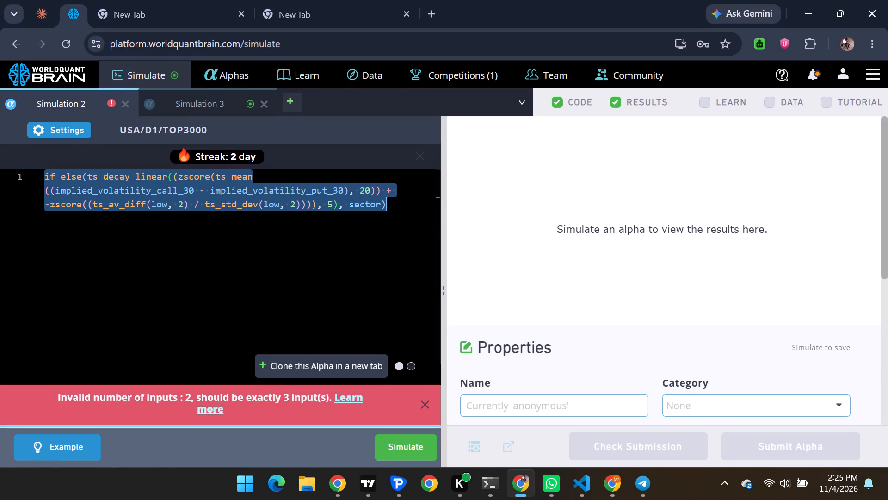
click(81, 185)
click(82, 177)
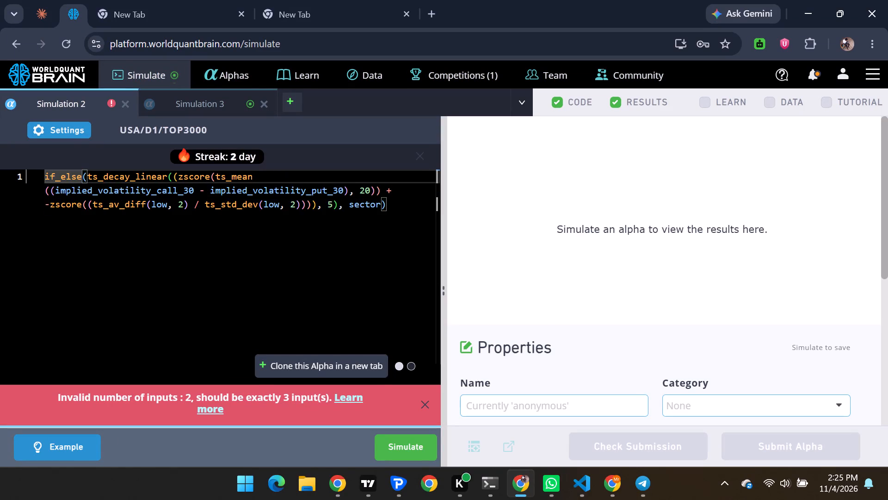
key(BackSpace)
key(BackSpace)
key(BackSpace)
key(BackSpace)
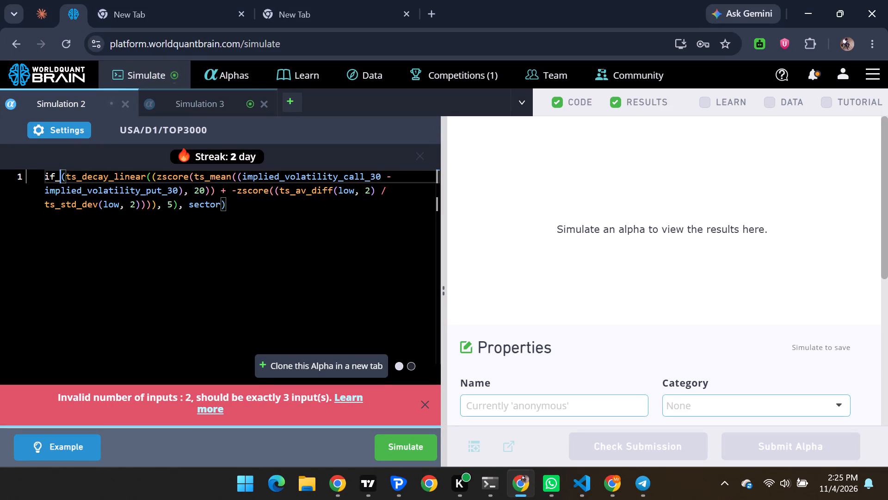
key(BackSpace)
key(BackSpace)
key(BackSpace)
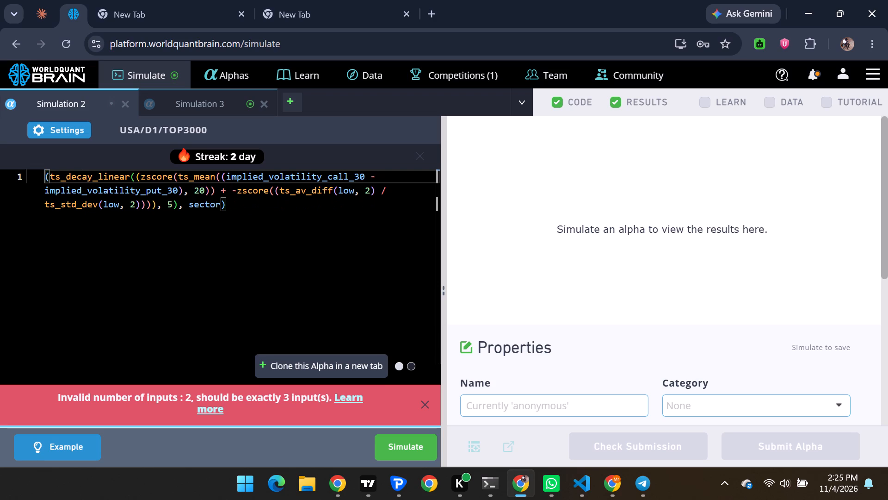
text(grou)
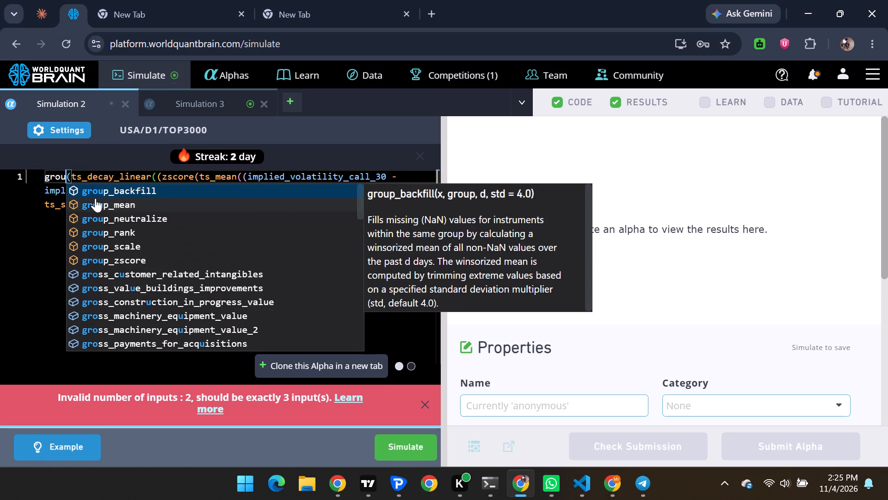
key(p)
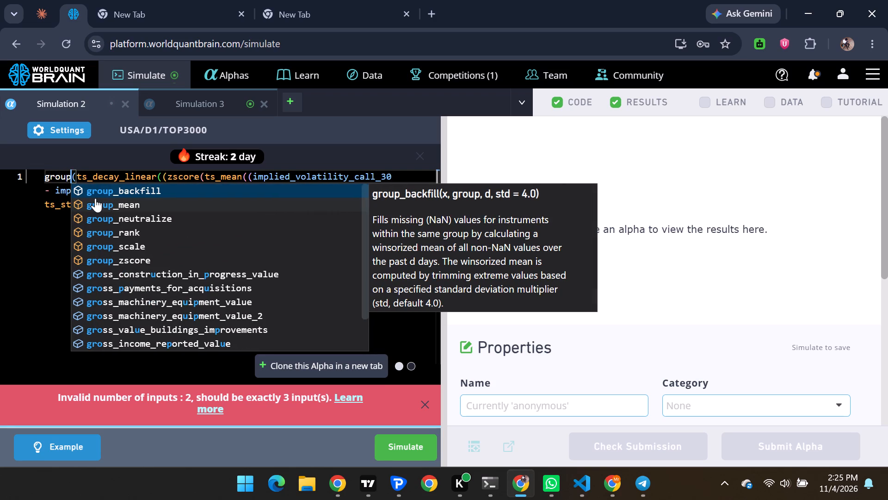
click(114, 256)
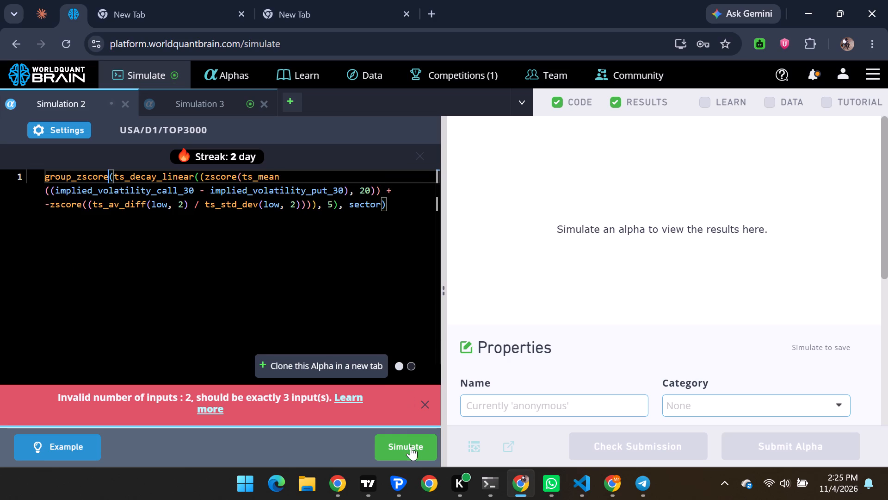
click(411, 450)
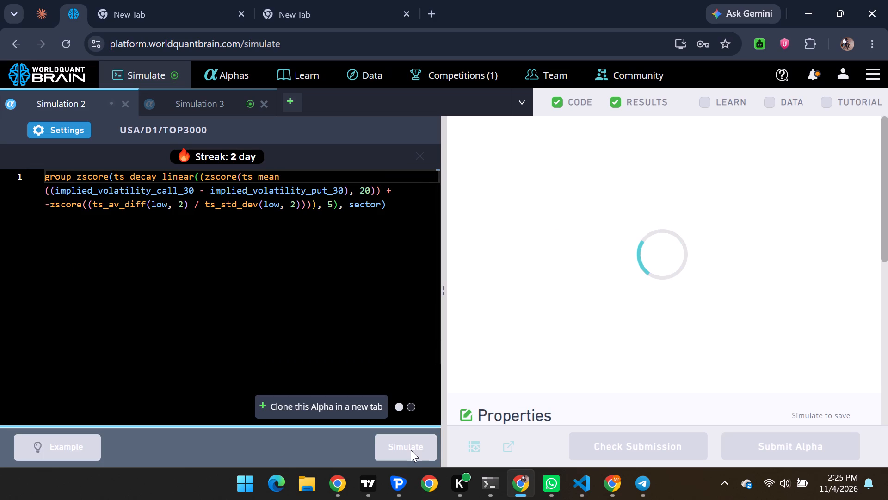
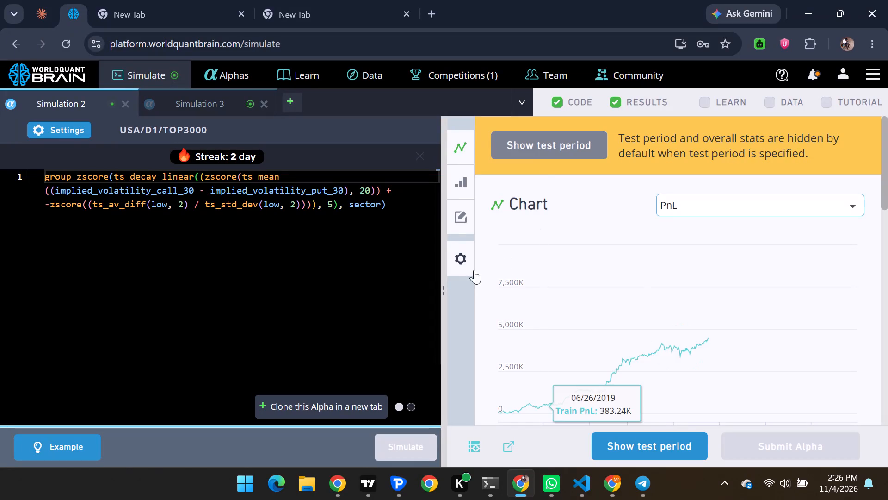
Run the submission check on Simulation 2 with its test period shown, and examine the details of any failing test.
click(637, 449)
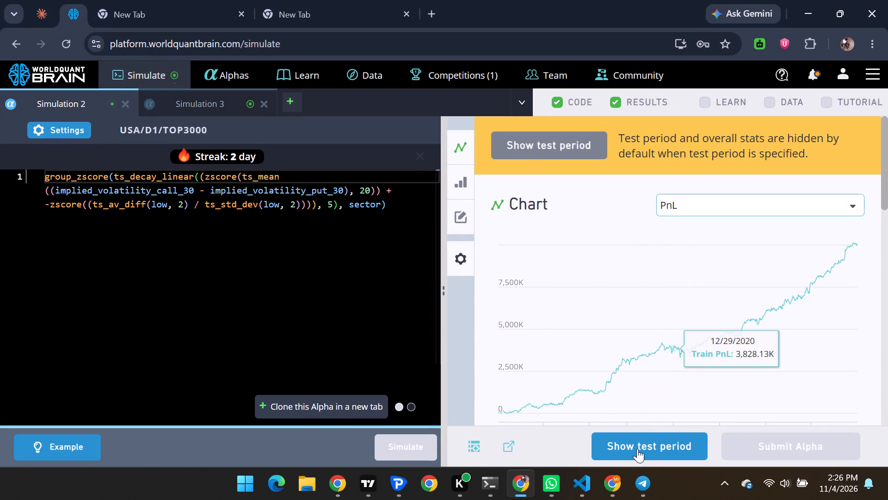
scroll(648, 385, down, 4)
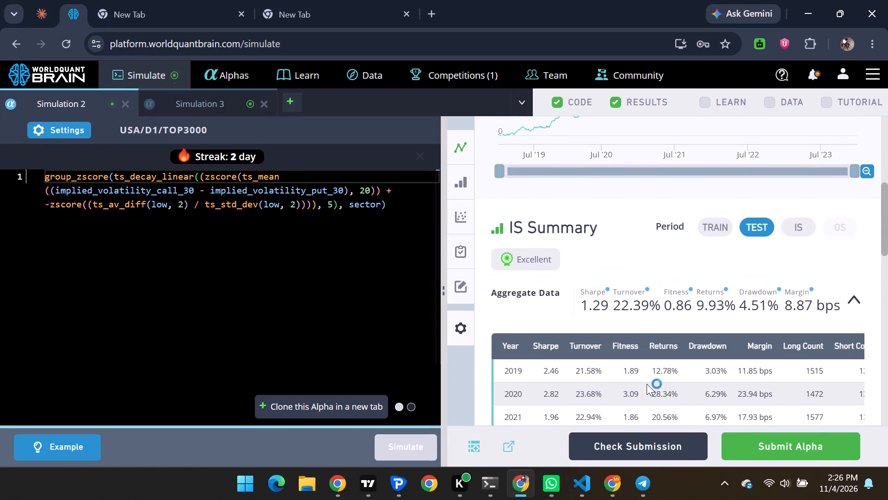
click(636, 439)
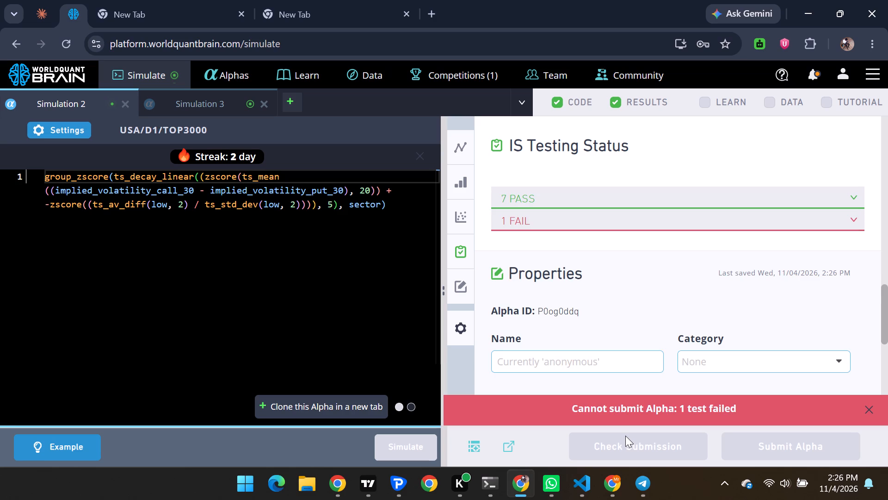
click(704, 213)
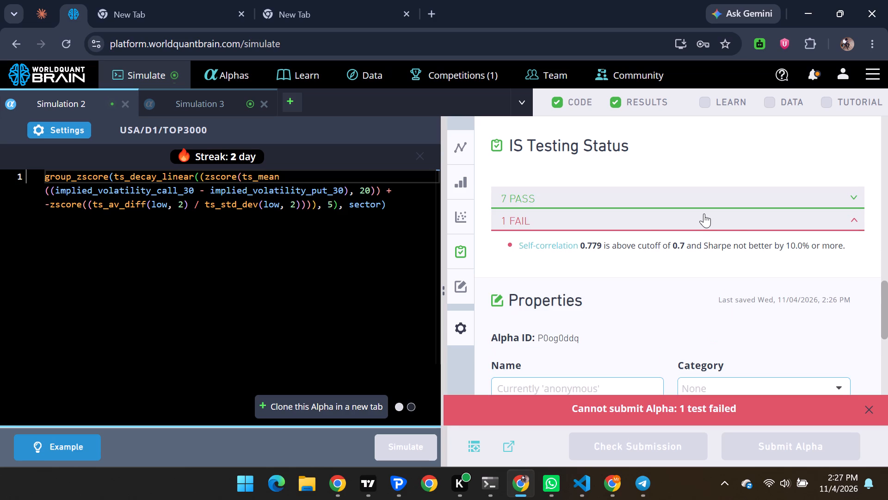
click(704, 213)
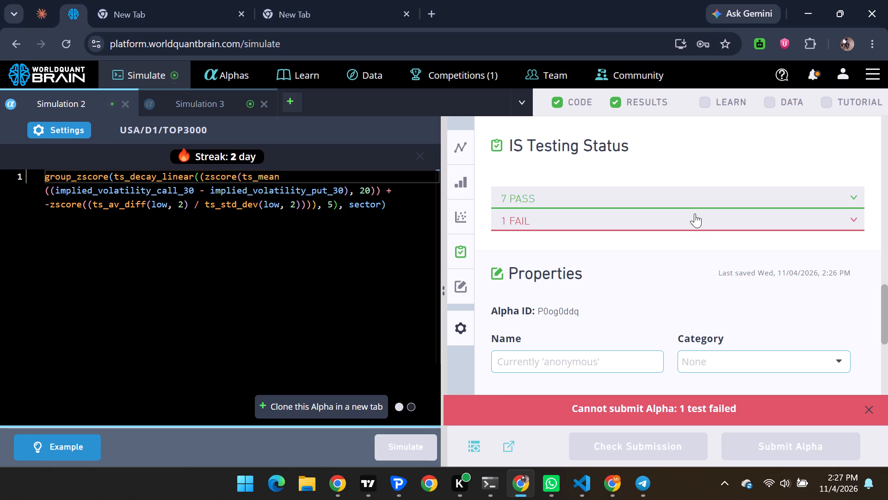
click(695, 213)
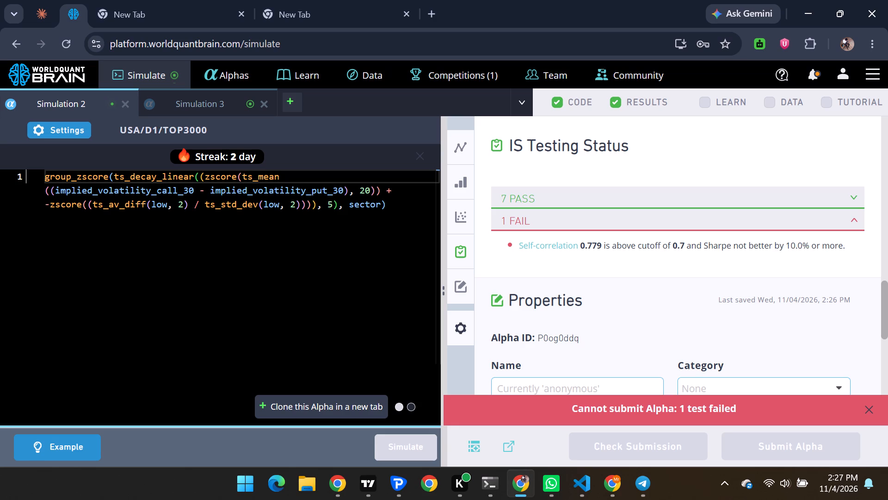
Set Simulation 2's neutralization to Sector, keeping the TOP3000 universe, and run the simulation.
click(59, 126)
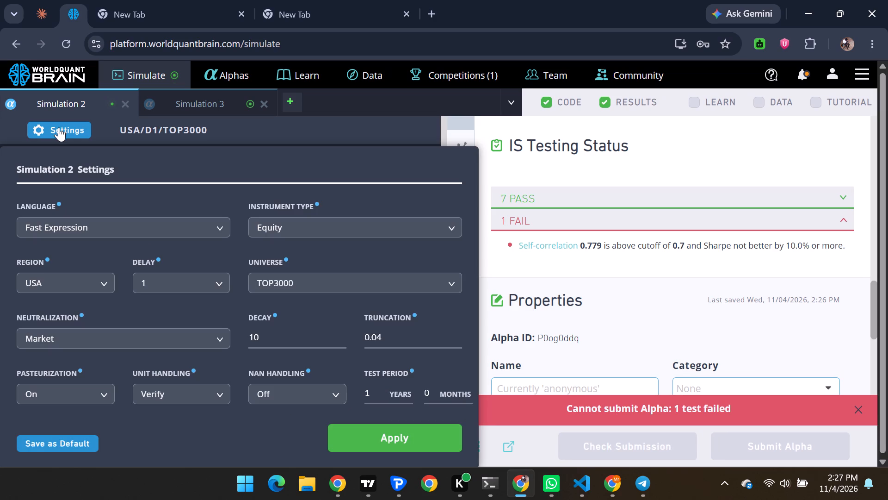
click(307, 288)
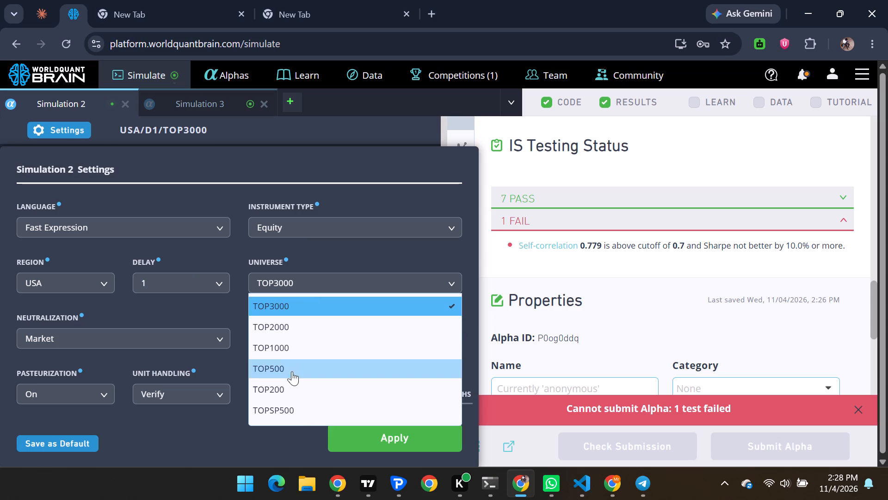
click(127, 341)
click(70, 406)
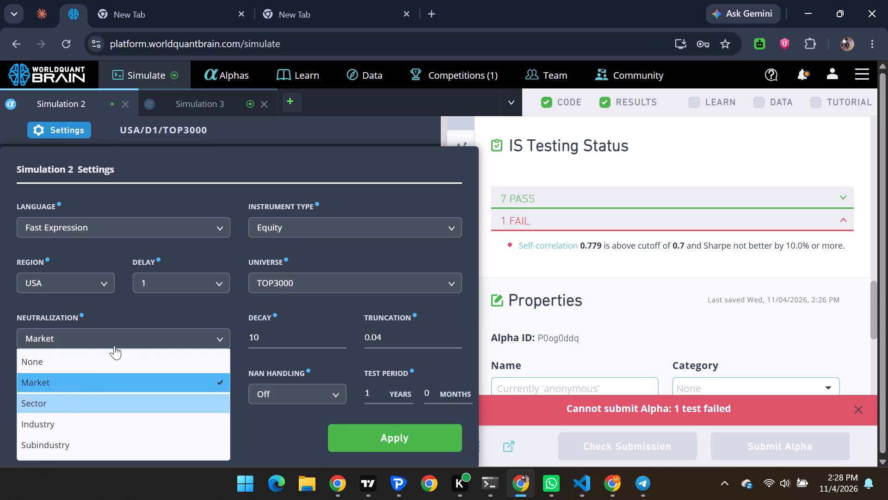
double_click(352, 433)
click(397, 439)
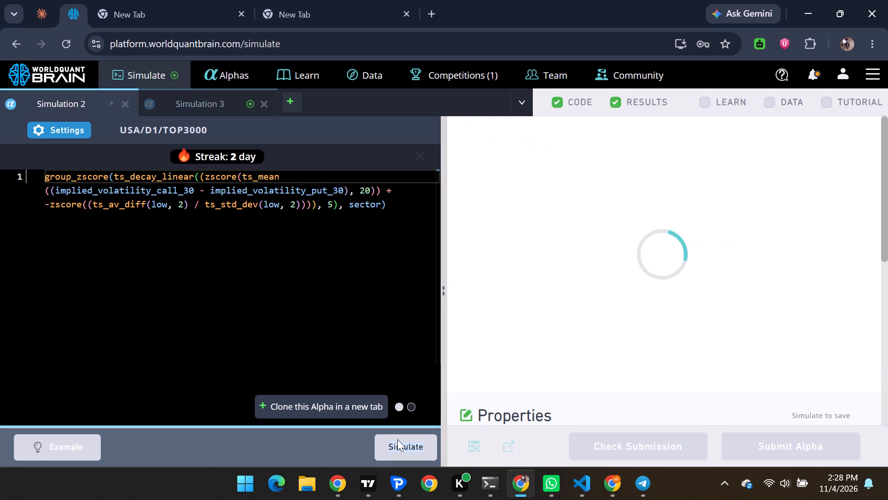
In Simulation 3, set the neutralization to Industry and the universe to TOP1000, and run the simulation.
click(193, 103)
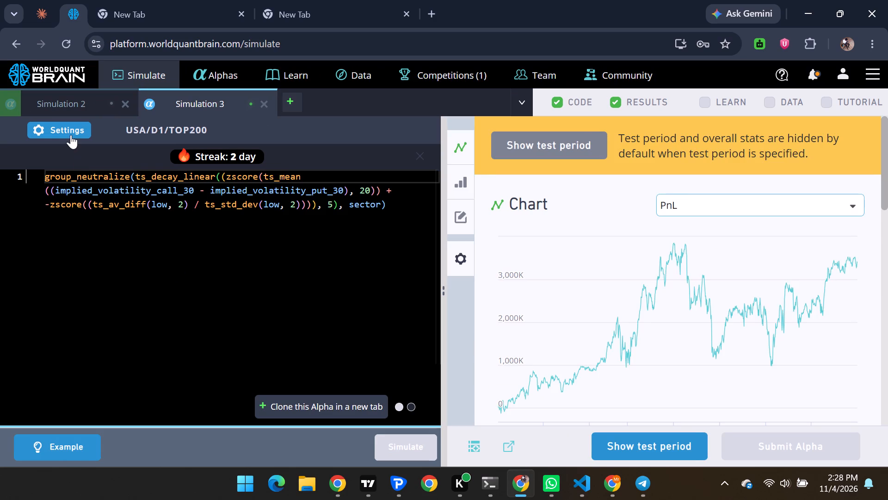
click(71, 135)
click(120, 338)
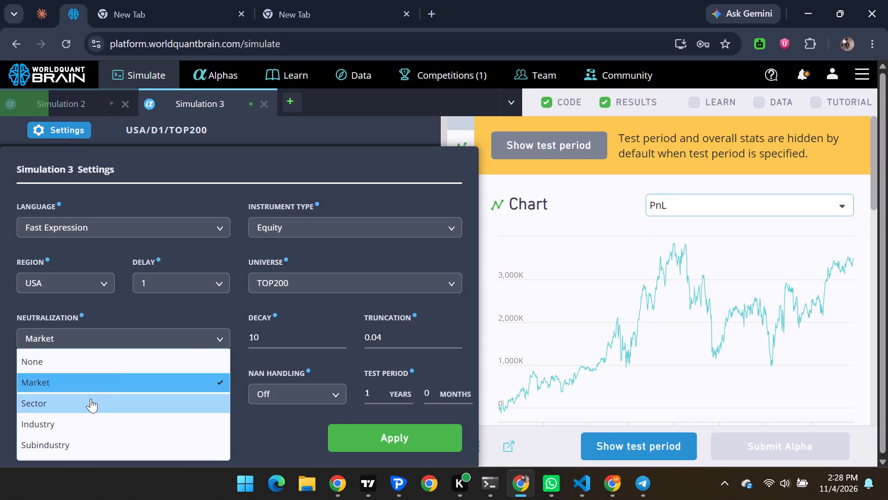
click(92, 416)
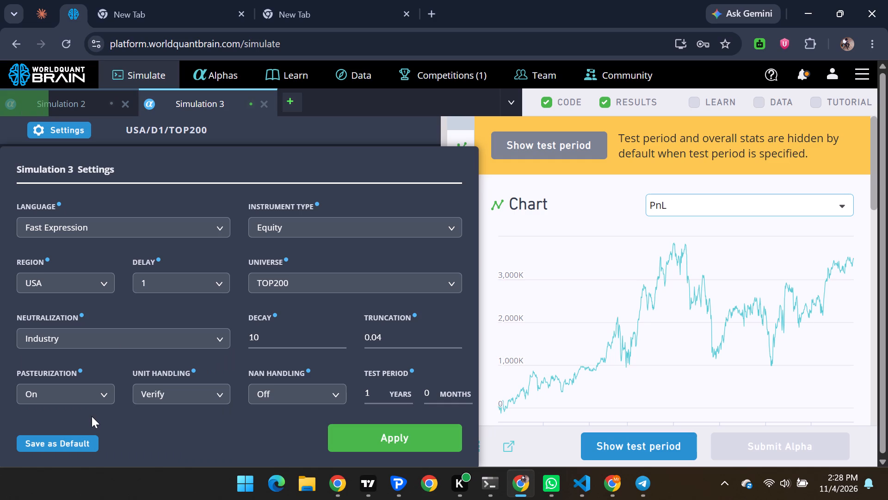
click(330, 285)
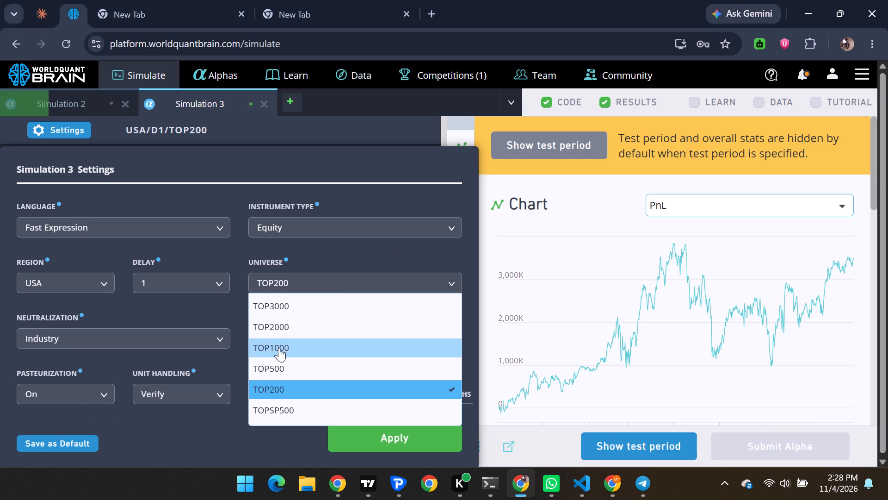
click(279, 348)
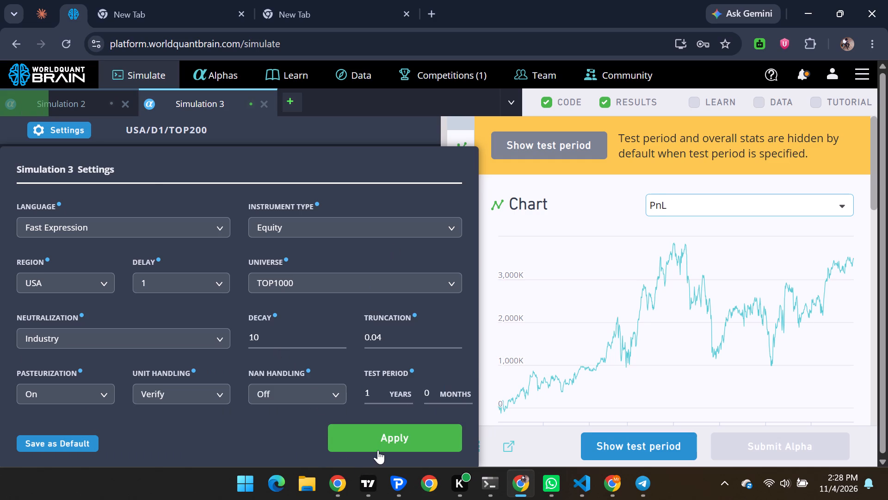
click(378, 450)
click(378, 450)
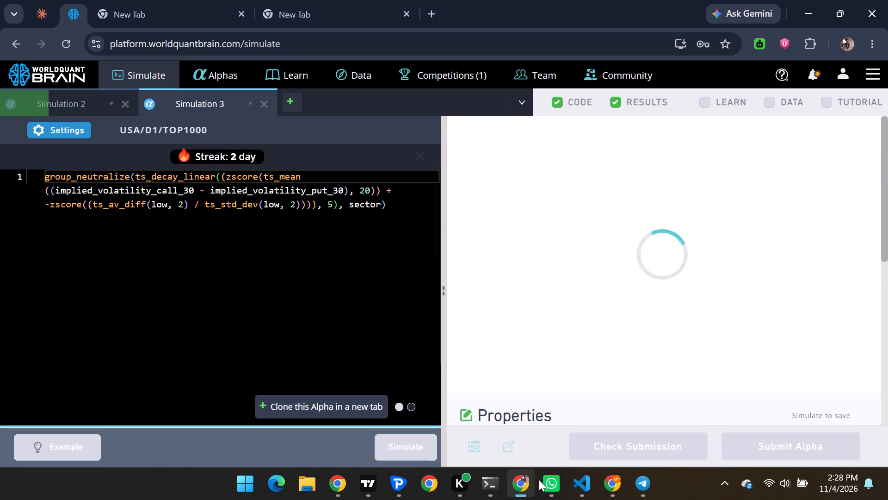
Switch to Visual Studio Code and examine the script runs in brain-alpha-miner10 and worldquant5, including the worldquant5 file list.
click(584, 488)
click(543, 432)
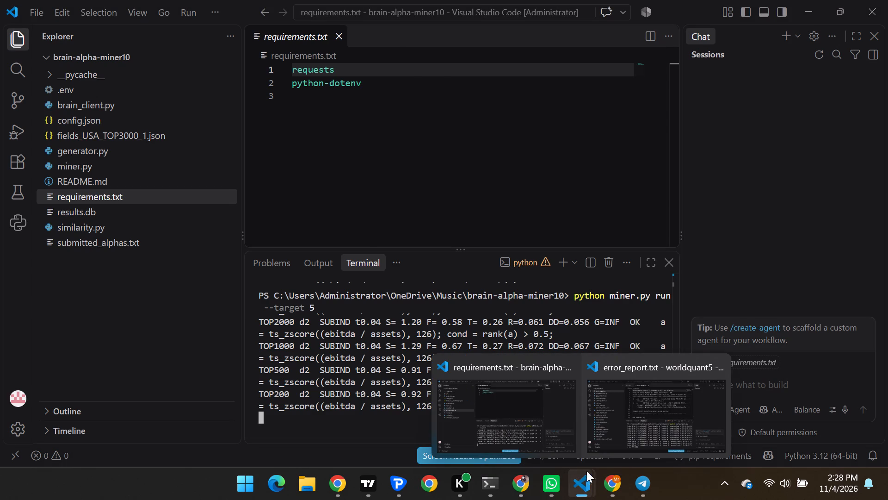
click(630, 420)
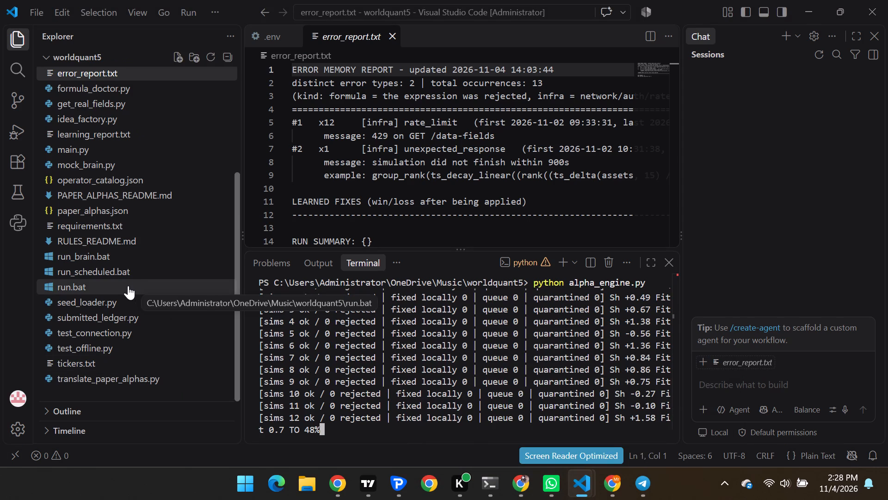
scroll(128, 286, down, 3)
scroll(128, 286, up, 1)
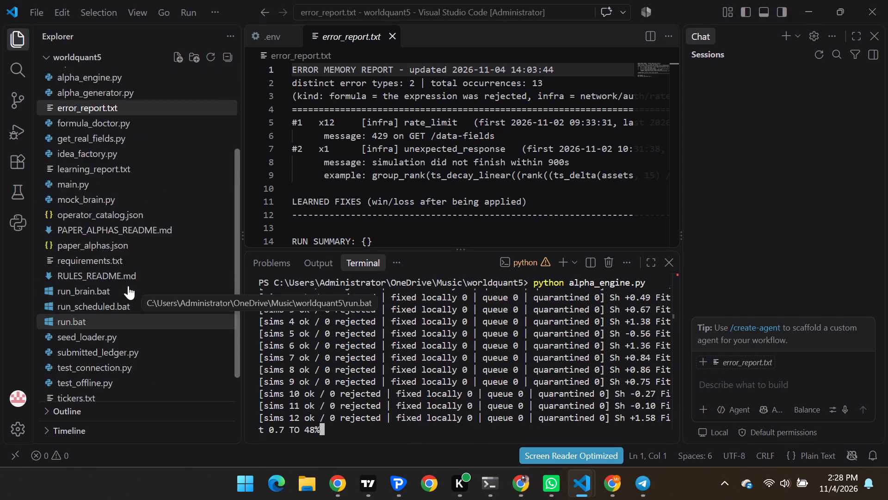
scroll(128, 286, up, 2)
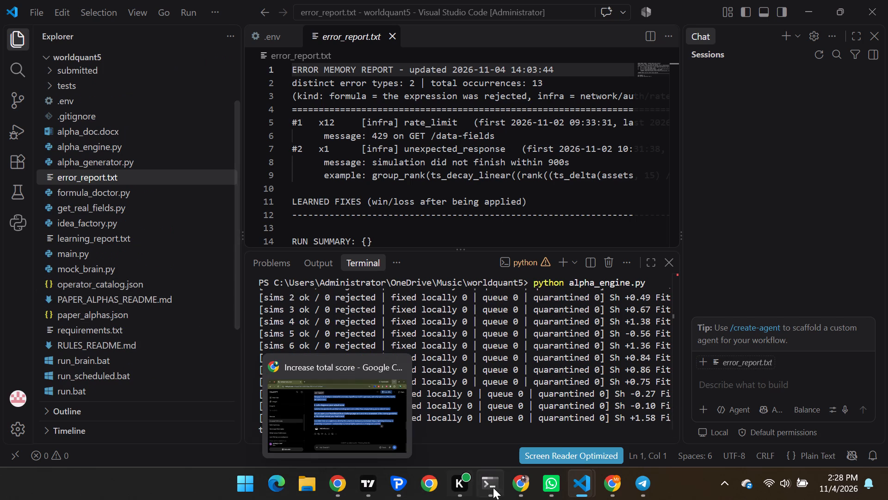
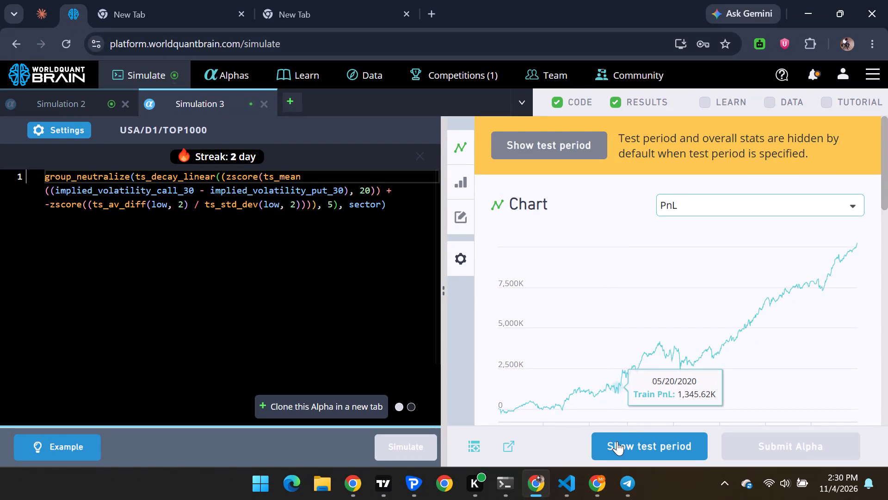
Show Simulation 3's test period, run its submission check, and examine the failing test's details.
click(617, 441)
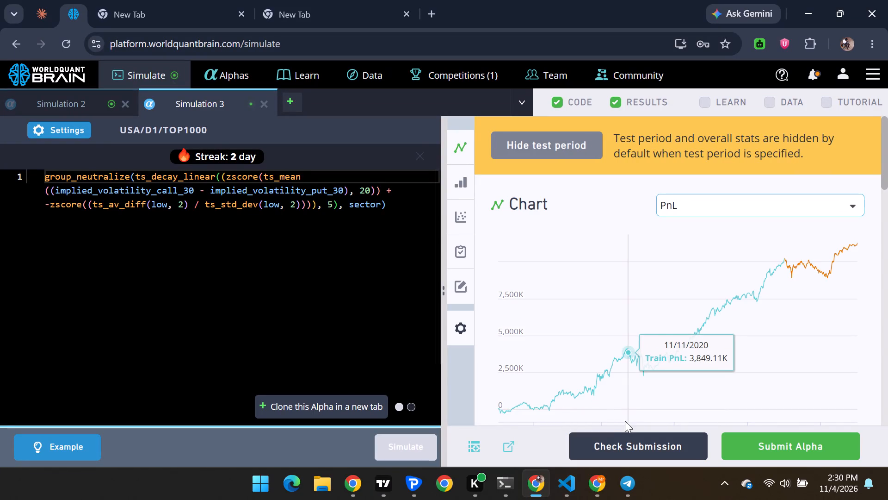
click(59, 128)
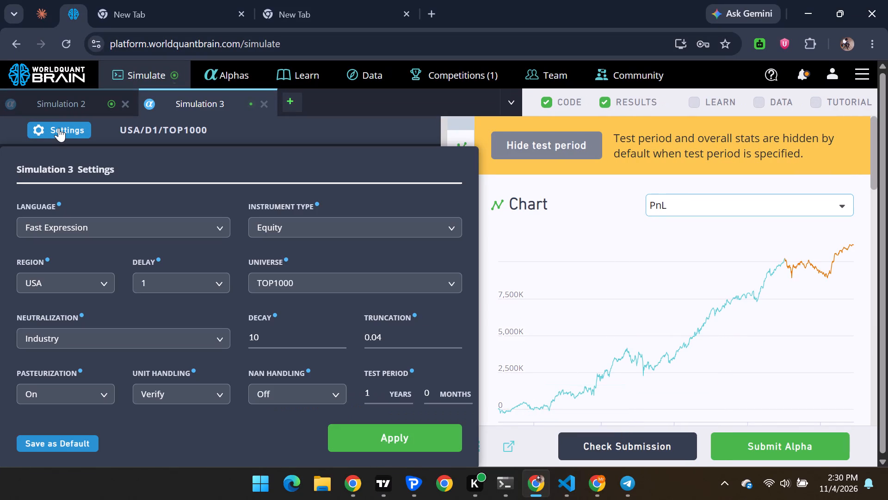
click(59, 128)
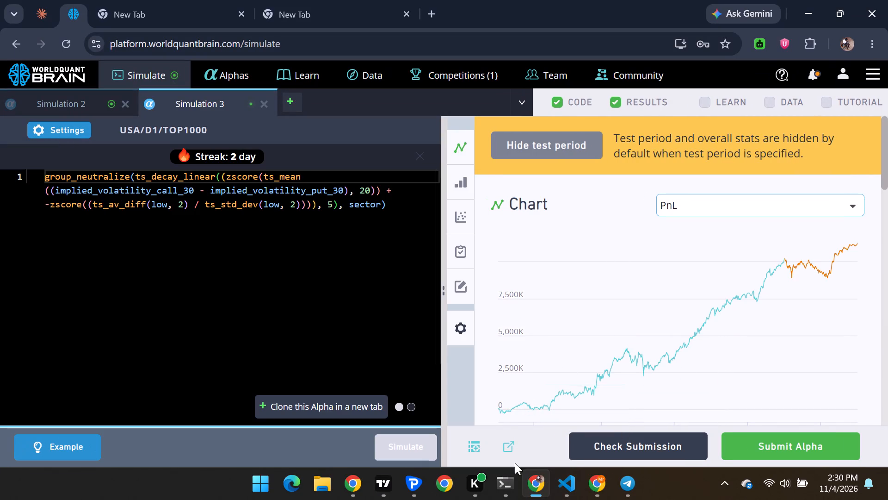
click(609, 439)
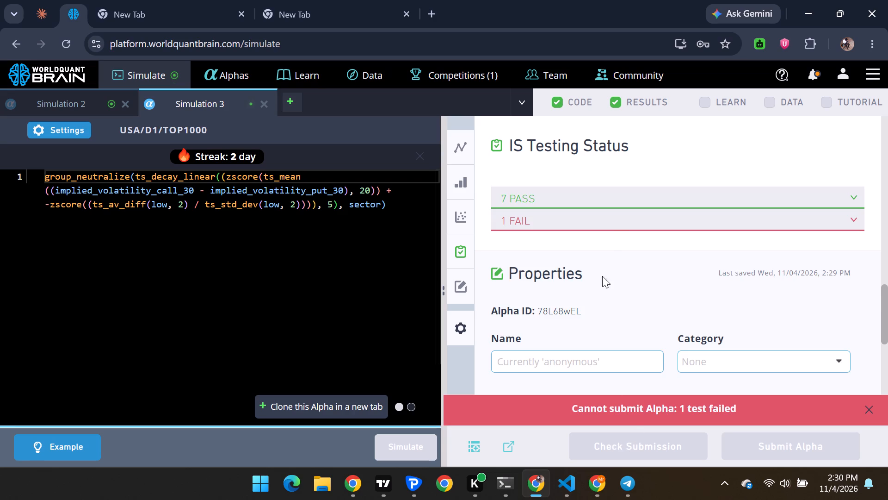
click(613, 232)
click(613, 226)
Set Simulation 3's decay to 12, truncation to 0.02 and test period to 2 years, and run the simulation.
click(75, 129)
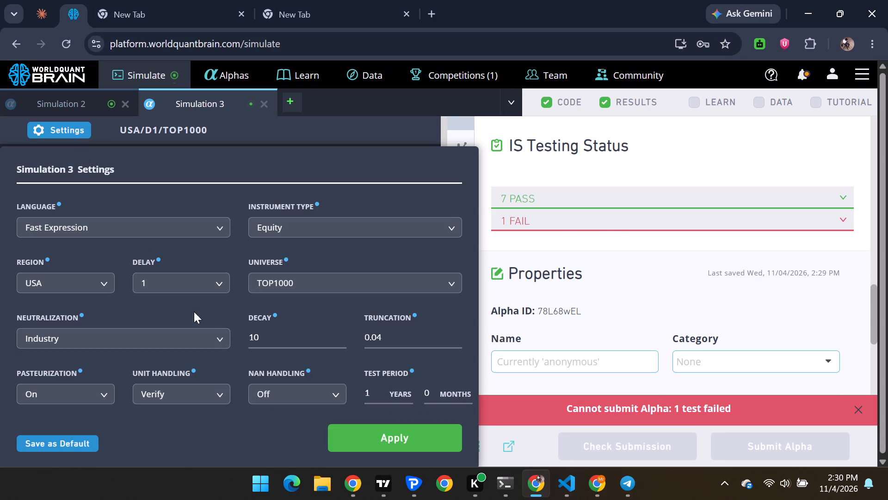
double_click(342, 335)
double_click(455, 340)
click(373, 394)
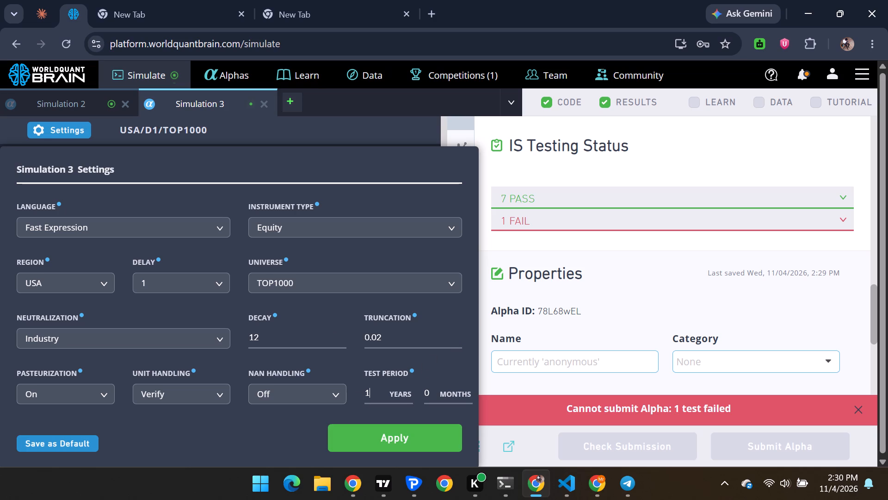
key(BackSpace)
key(2)
click(410, 447)
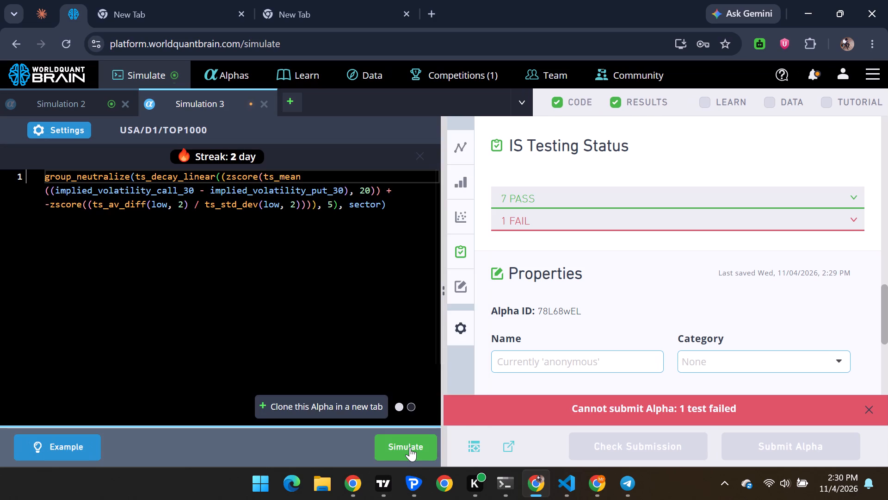
click(412, 447)
Show Simulation 2's test period, run its submission check, and examine its settings and the failing test's details.
click(63, 105)
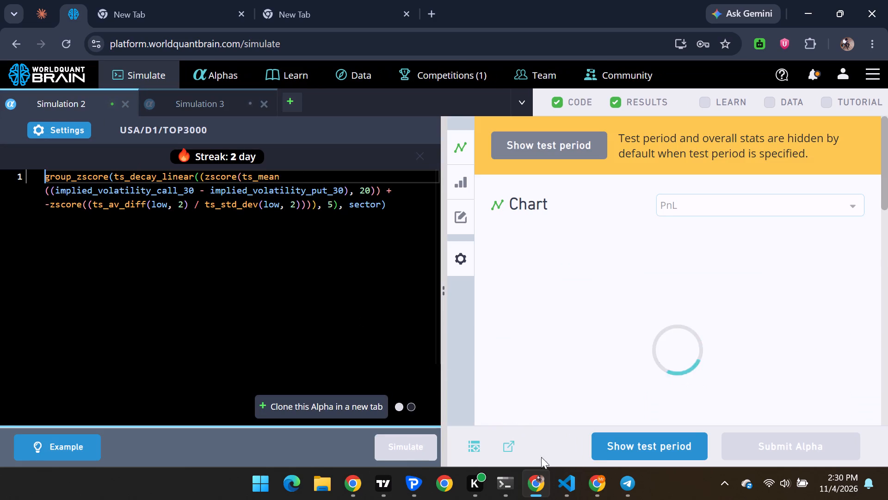
click(599, 449)
click(599, 449)
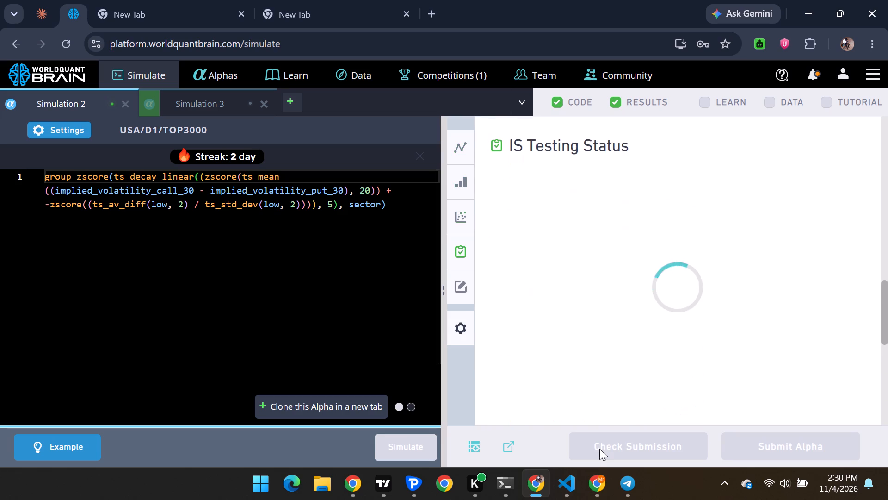
click(55, 125)
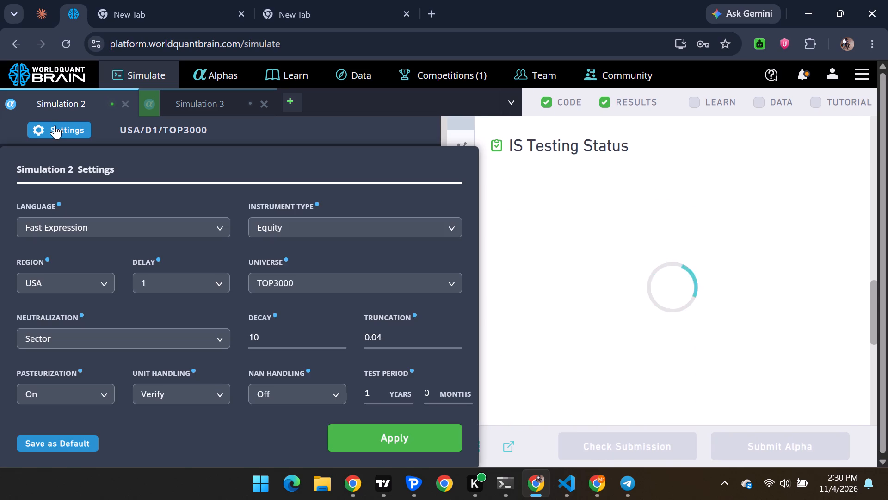
click(55, 125)
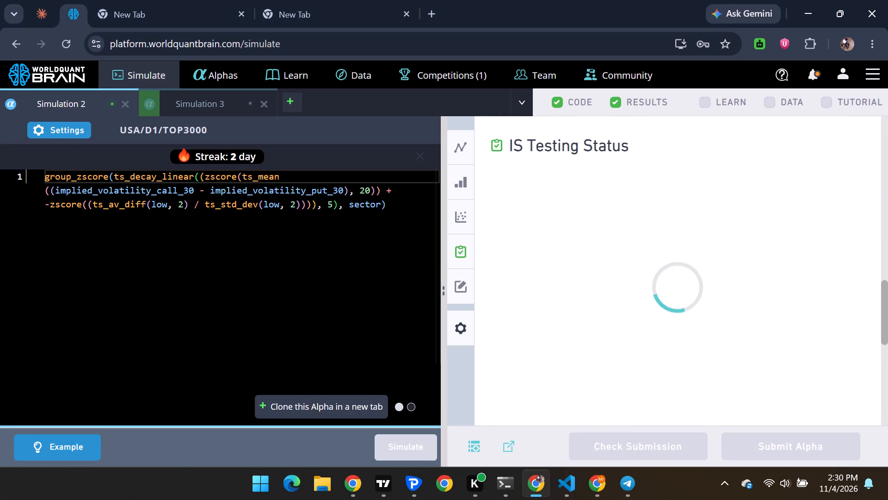
click(600, 220)
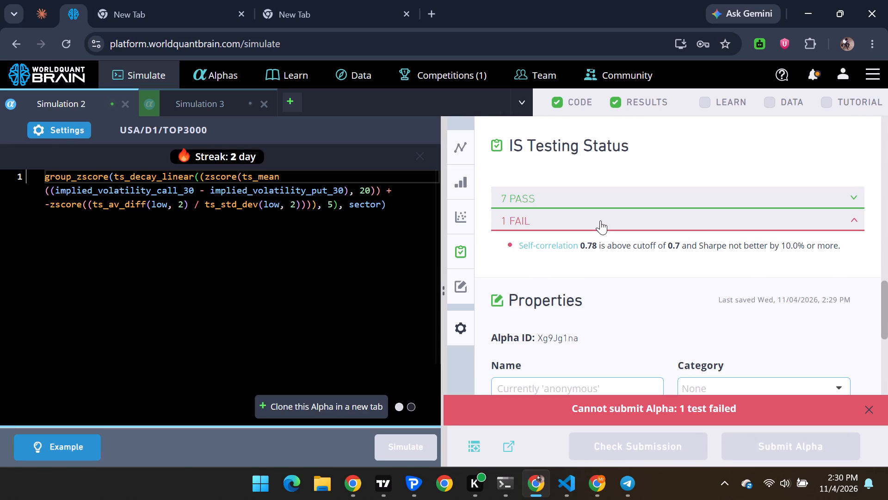
click(600, 220)
Set Simulation 2's universe to TOP2000 and its test period to 2 years, and run the simulation.
click(46, 125)
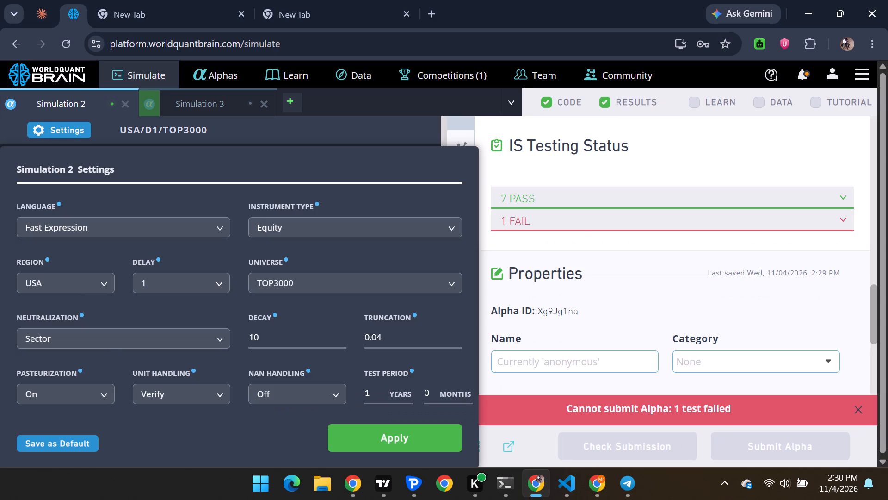
click(359, 281)
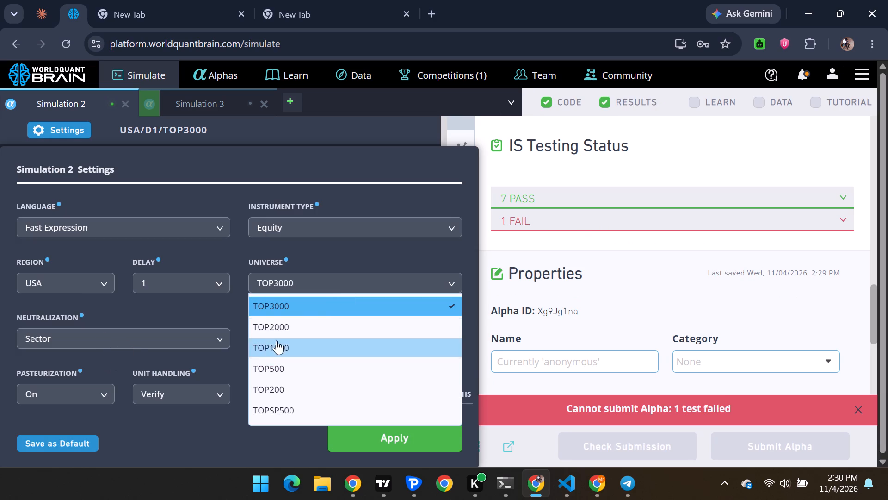
click(277, 331)
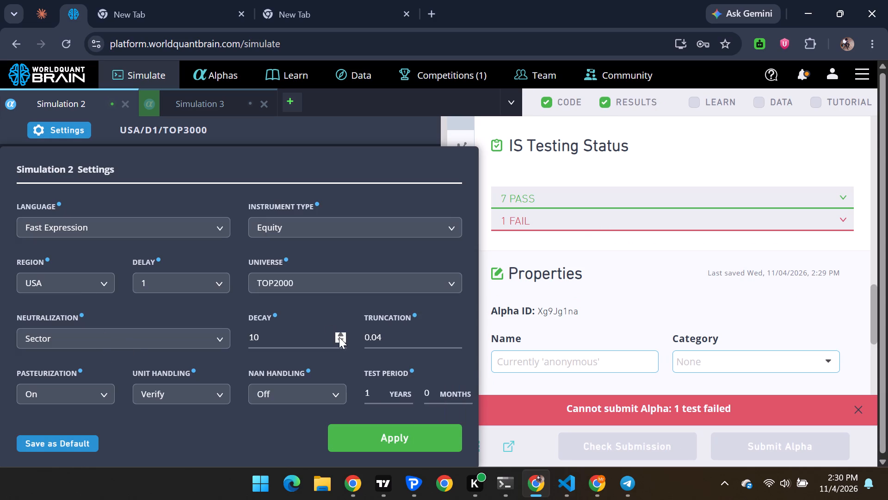
click(367, 394)
key(BackSpace)
key(2)
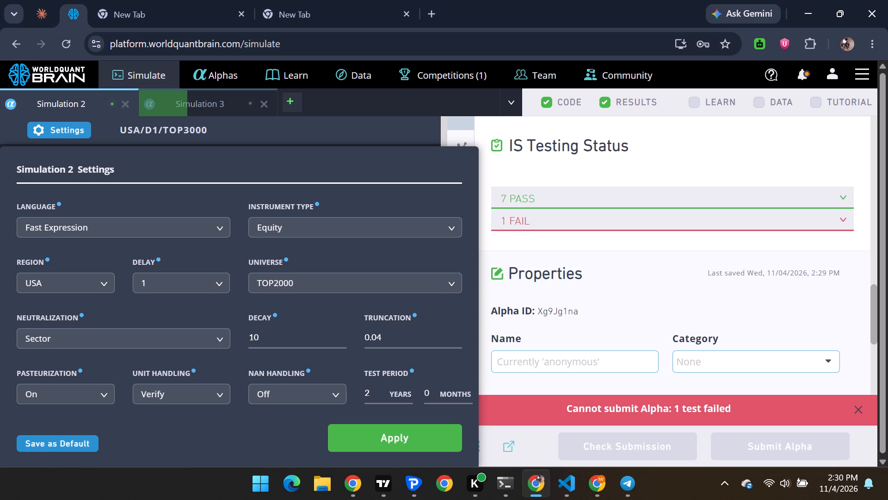
click(428, 446)
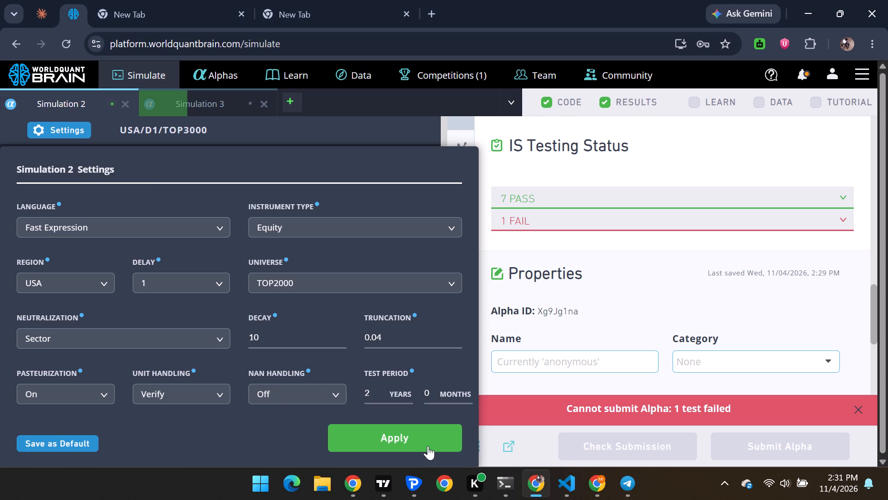
click(428, 446)
Switch to TradingView, dismiss the referral promotion to view the XAUUSD one-minute chart, and return to WorldQuant BRAIN.
click(392, 491)
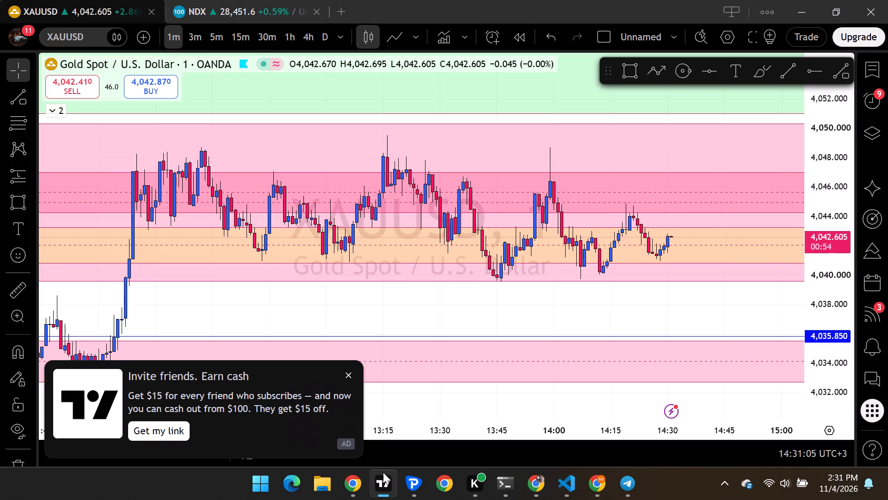
click(347, 371)
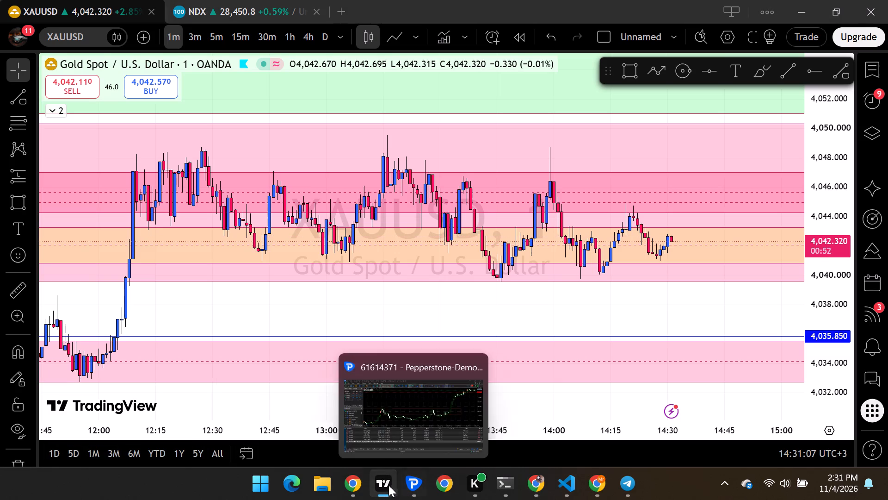
click(387, 484)
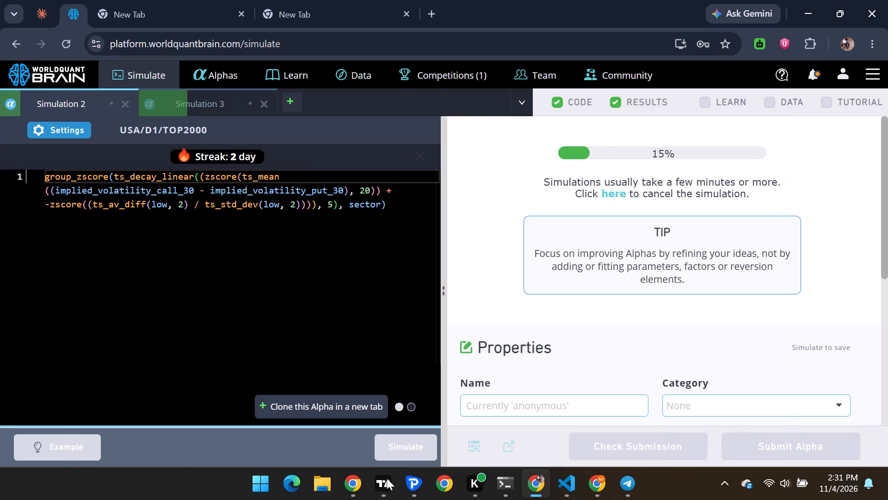
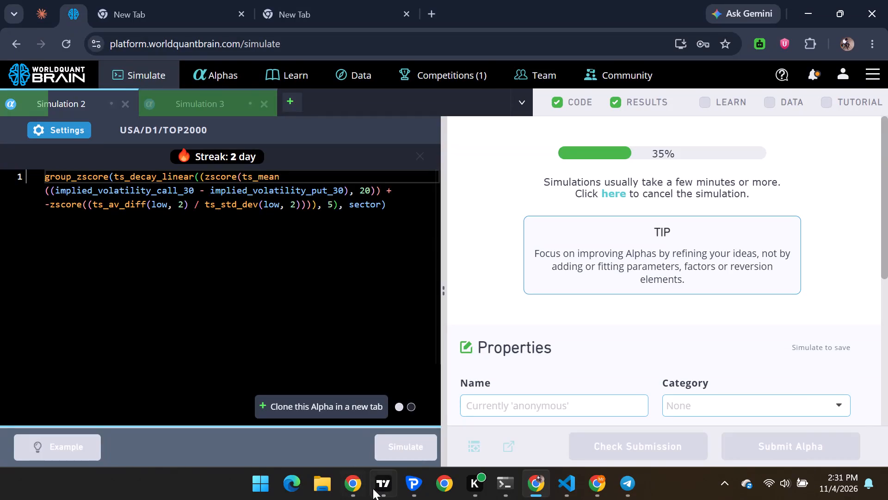
Switch to TradingView to view the XAUUSD one-minute chart and return to WorldQuant BRAIN.
click(376, 490)
click(376, 490)
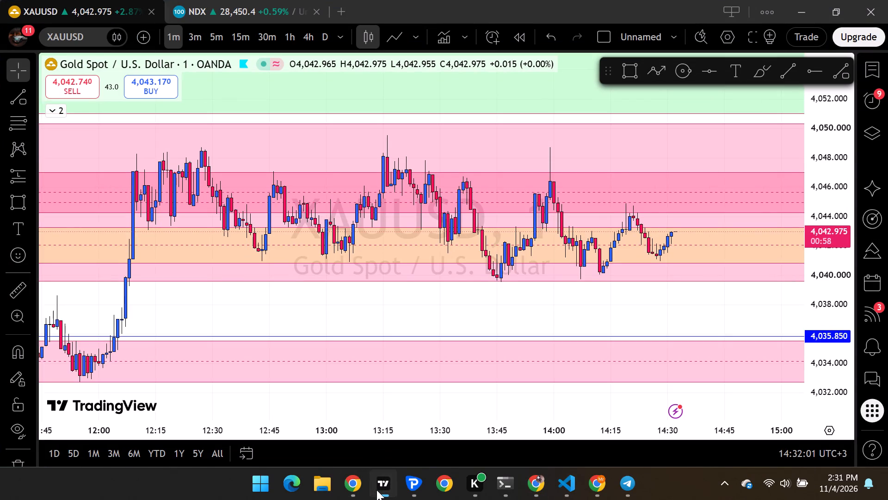
Show Simulation 3's test period and examine its IS-period summary and the failing test's details.
click(202, 104)
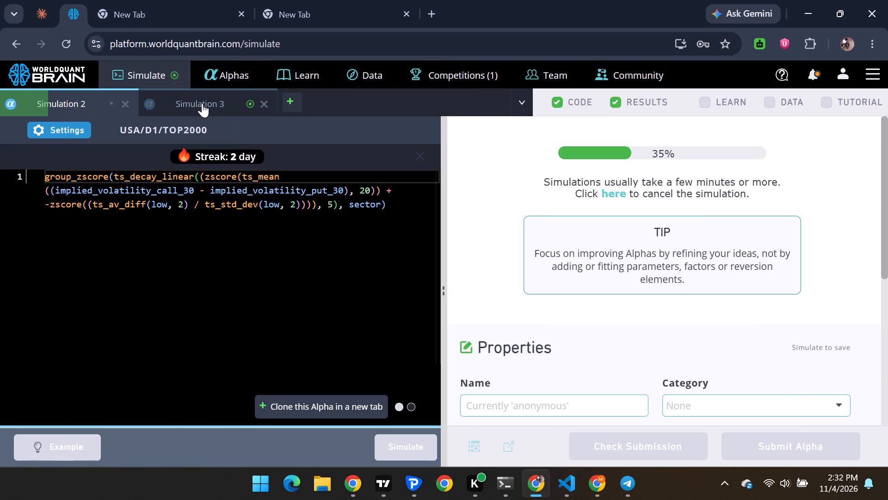
click(619, 457)
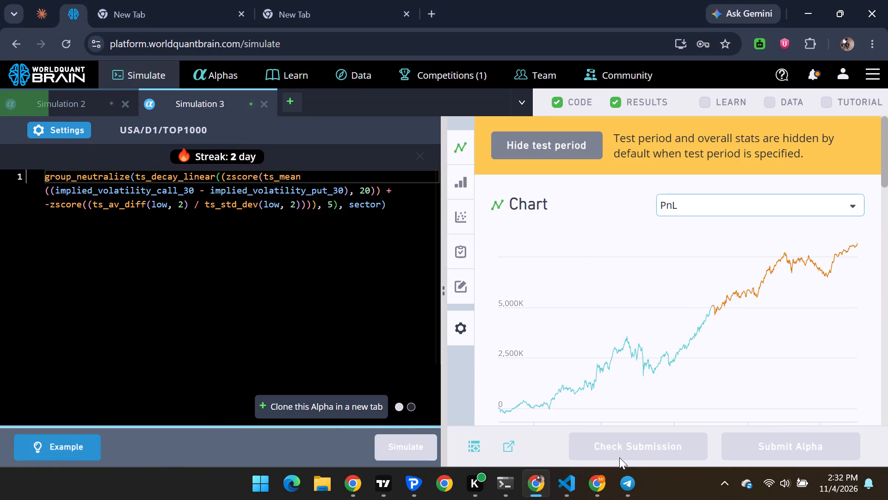
scroll(629, 309, down, 5)
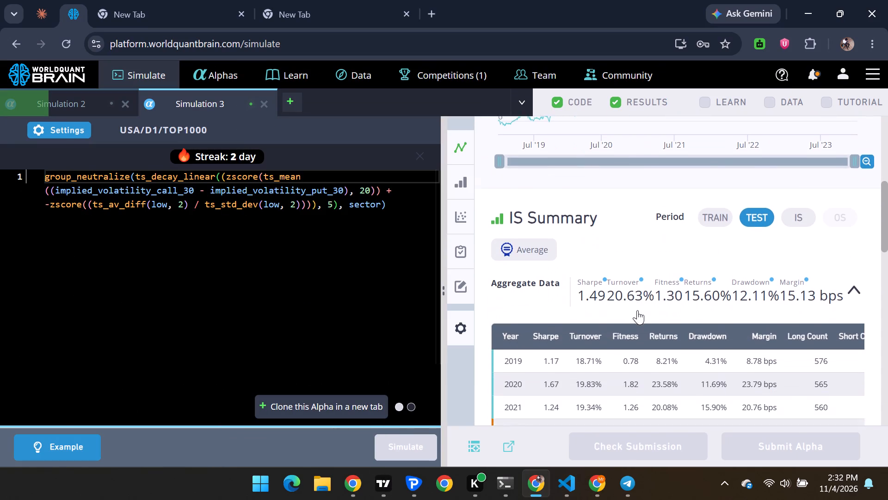
click(798, 161)
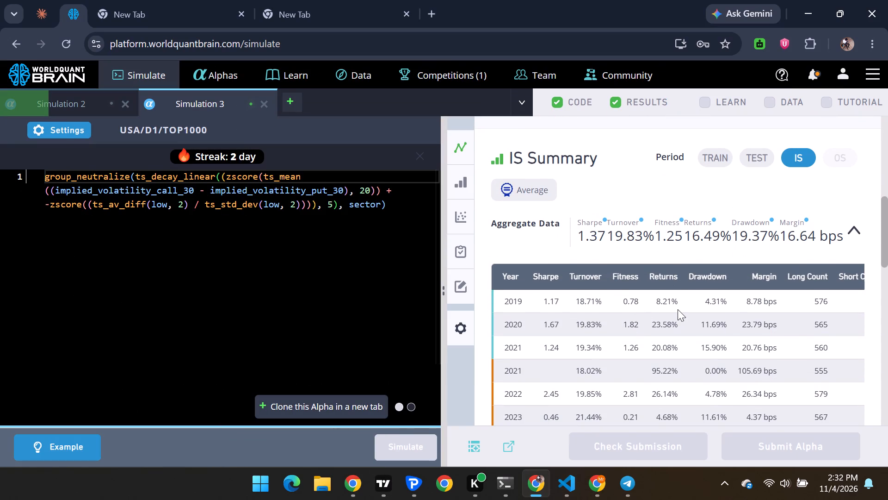
scroll(678, 309, down, 4)
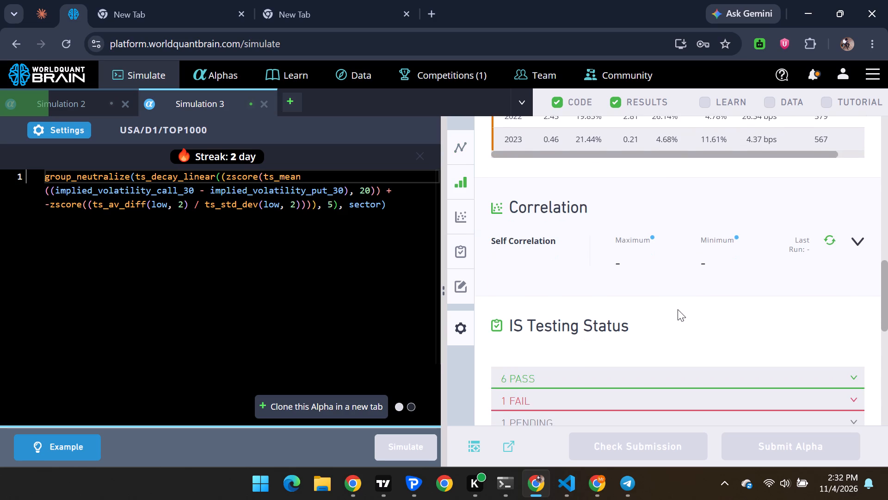
scroll(678, 309, down, 2)
click(679, 265)
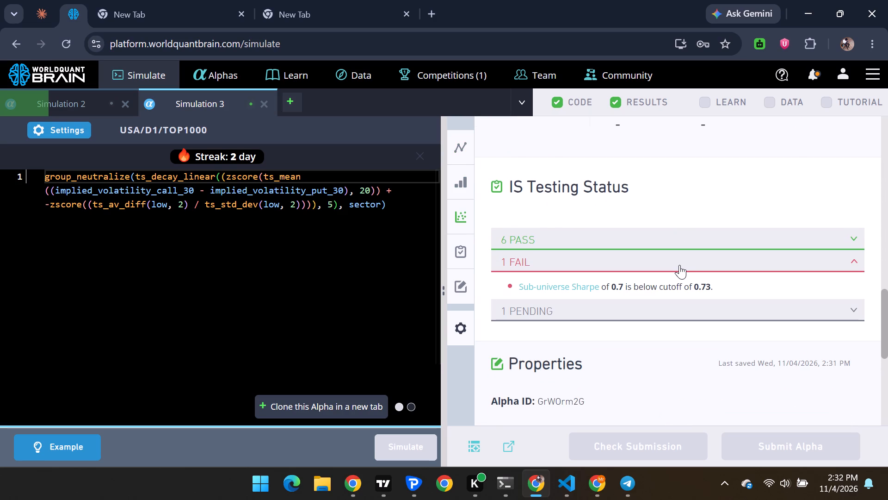
click(679, 265)
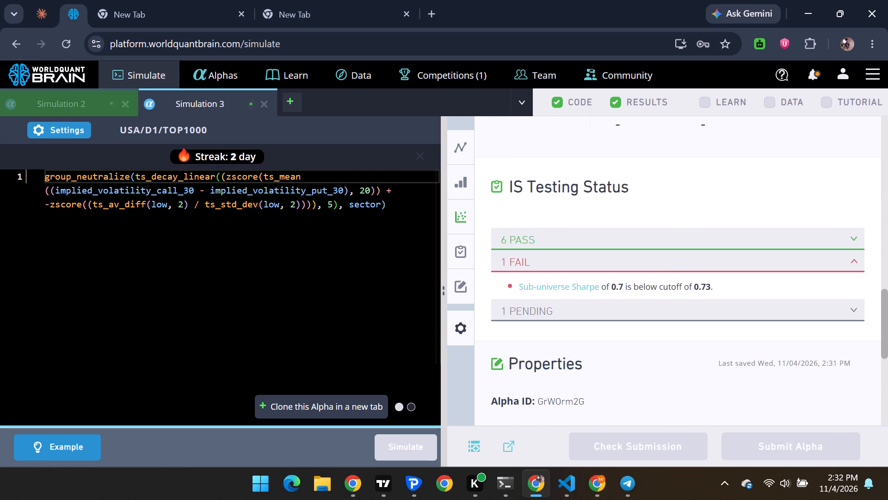
Set Simulation 3's neutralization to None, decay to 10 and test period to 1 year, and run the simulation.
click(66, 132)
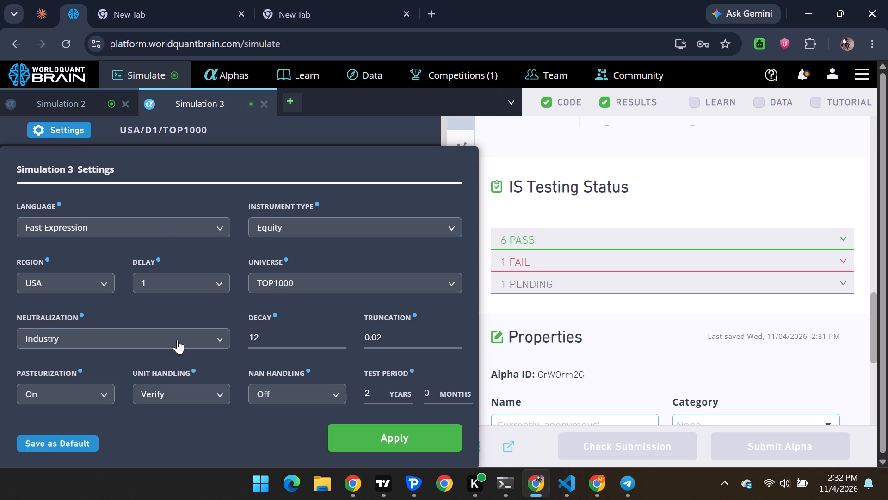
click(140, 337)
click(96, 369)
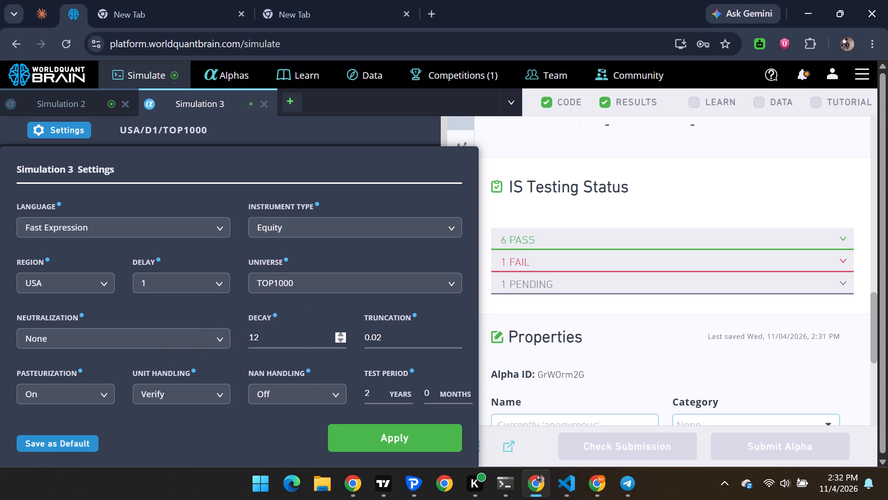
double_click(341, 339)
click(372, 401)
key(BackSpace)
key(1)
click(407, 429)
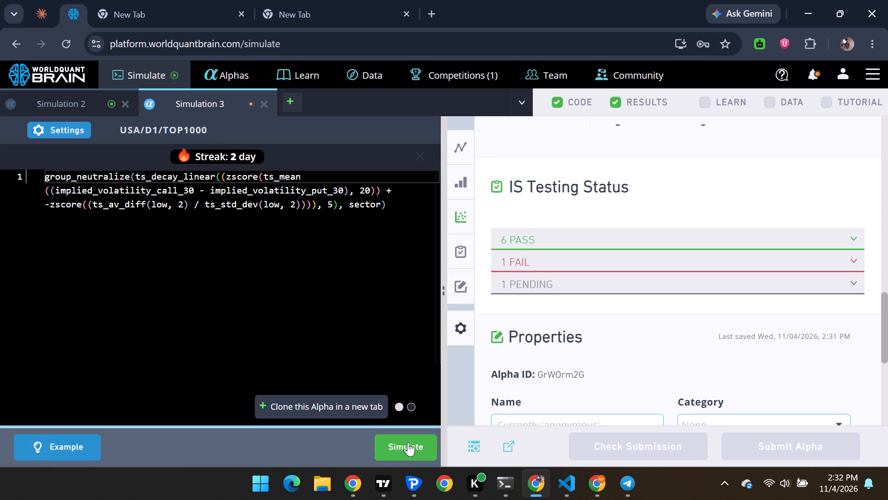
click(408, 442)
Show Simulation 2's test period, run its submission check, and examine its IS-period summary, testing status and properties.
click(66, 109)
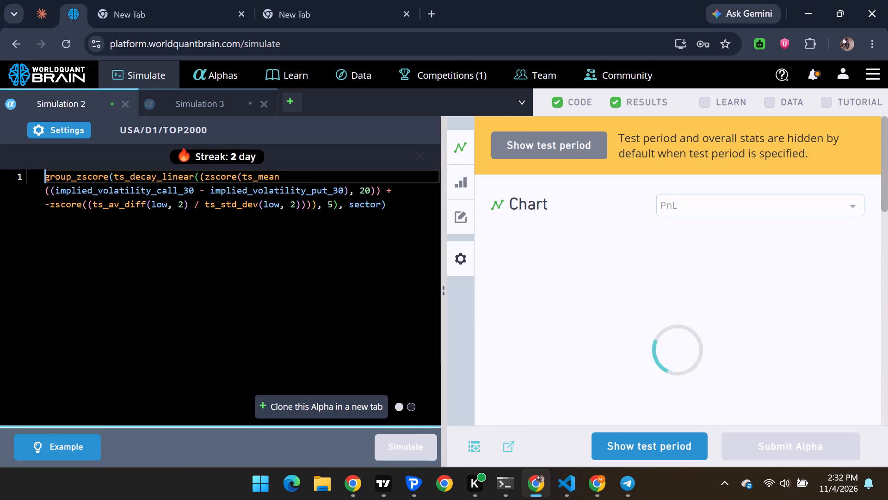
click(634, 436)
click(641, 441)
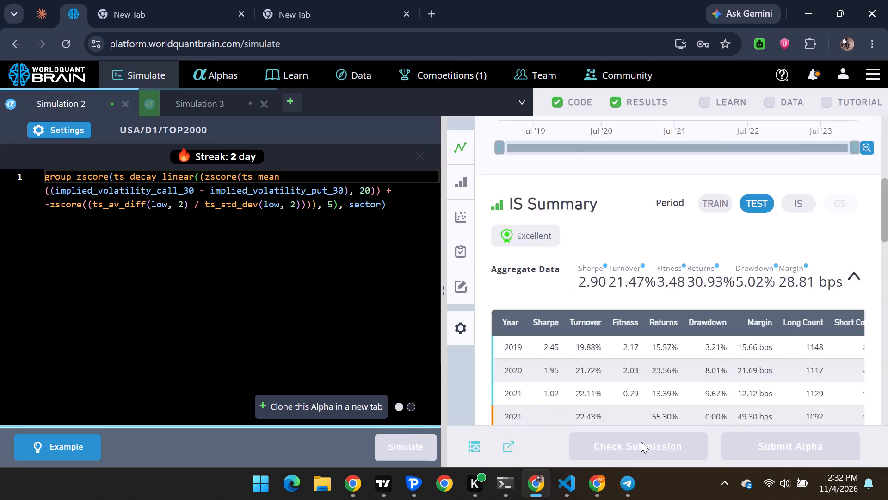
scroll(613, 268, up, 17)
scroll(613, 268, down, 5)
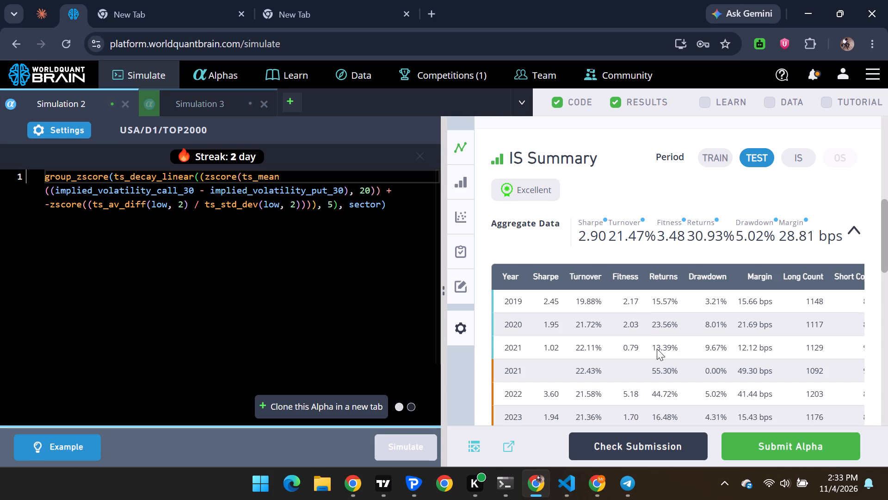
click(792, 158)
scroll(734, 226, down, 5)
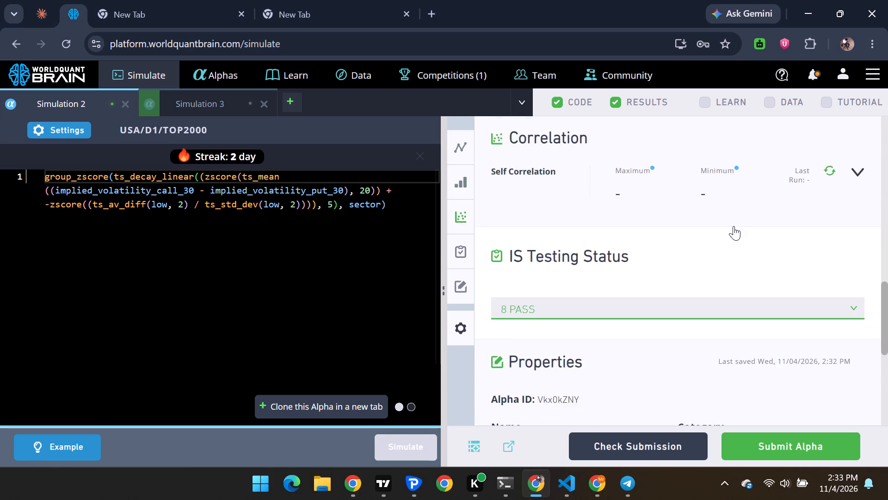
scroll(734, 226, down, 5)
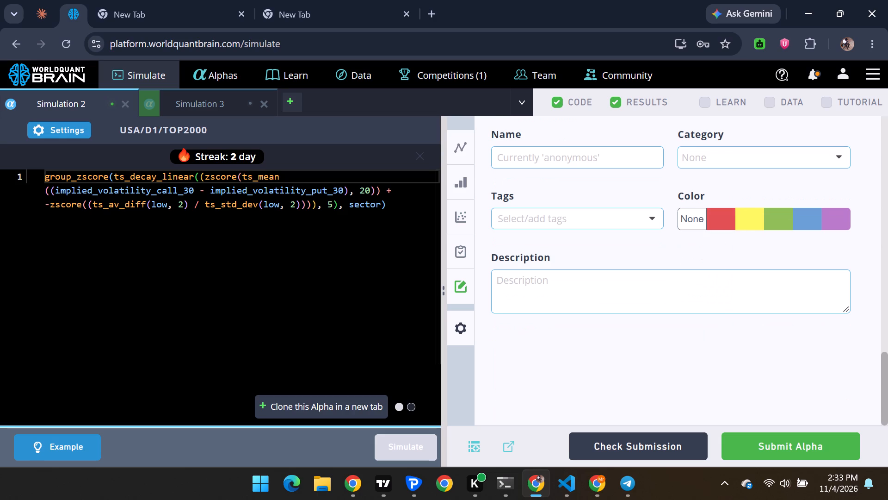
scroll(698, 297, up, 5)
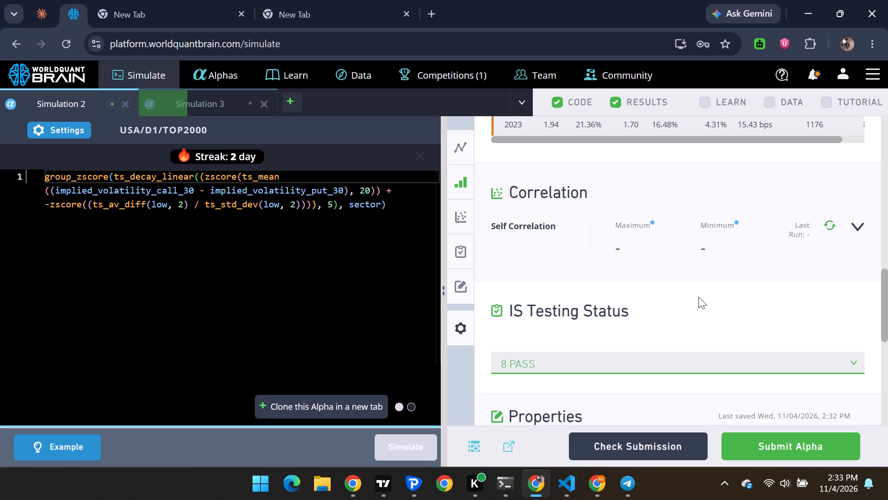
Check Simulation 2's settings and copy its complete group_zscore alpha expression from the code editor.
click(74, 131)
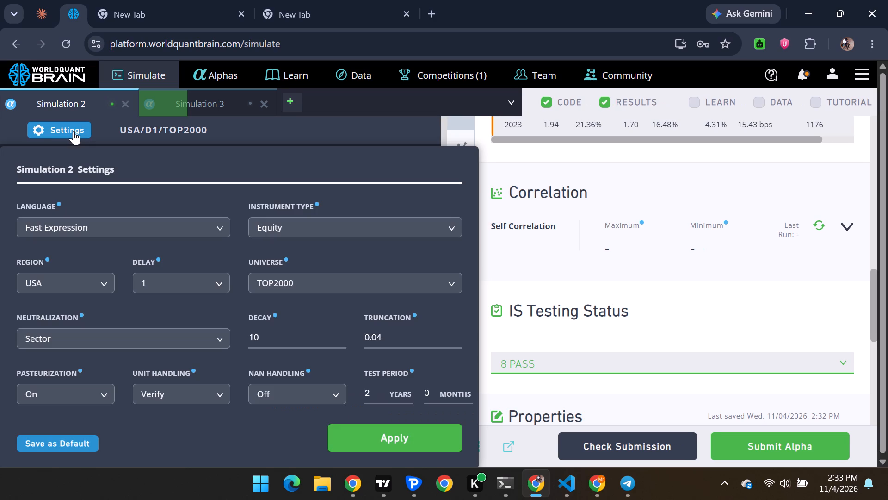
click(74, 131)
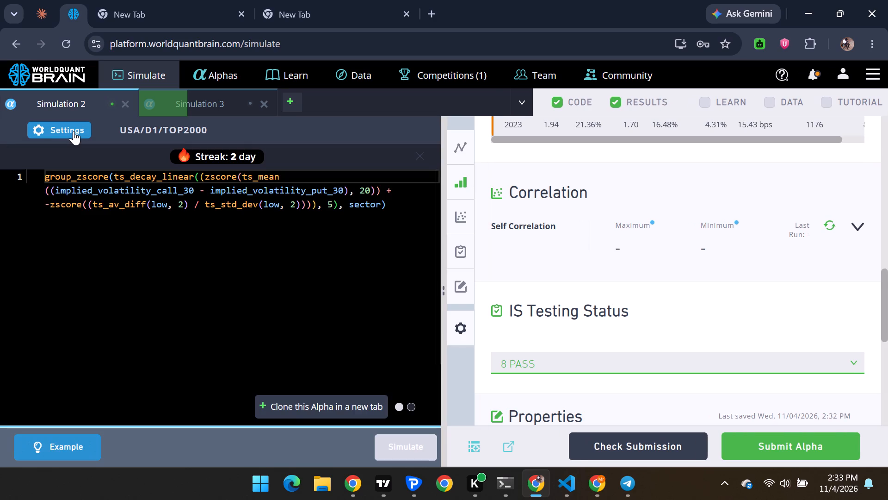
drag(401, 200, 85, 171)
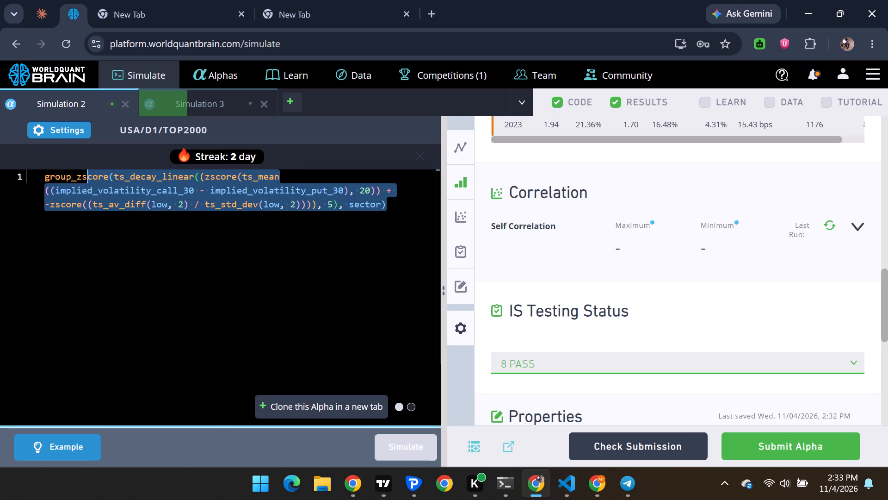
drag(85, 171, 34, 175)
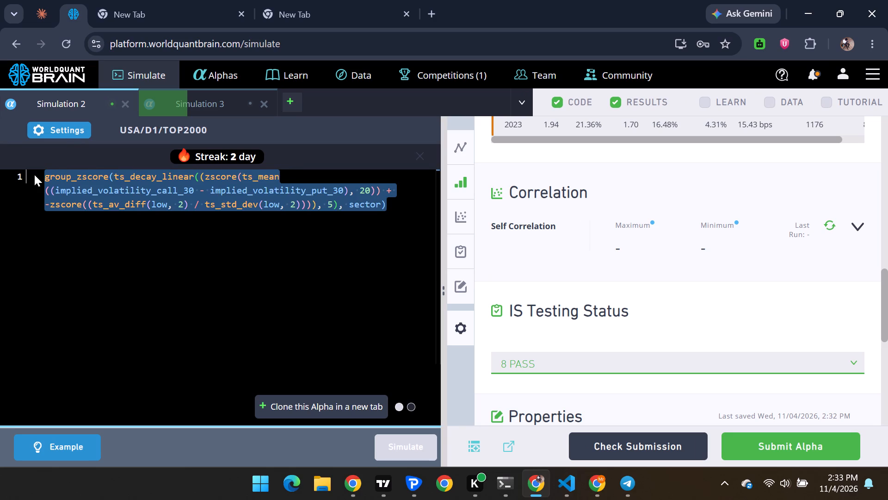
key(ctrl+c)
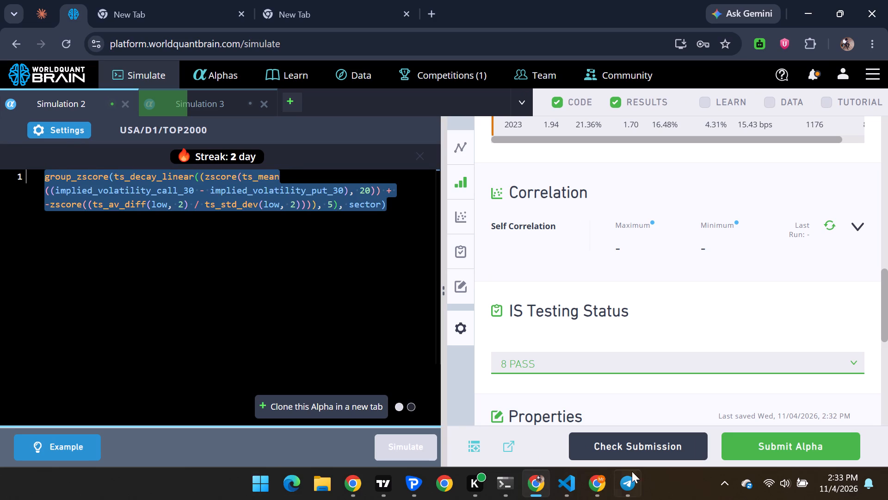
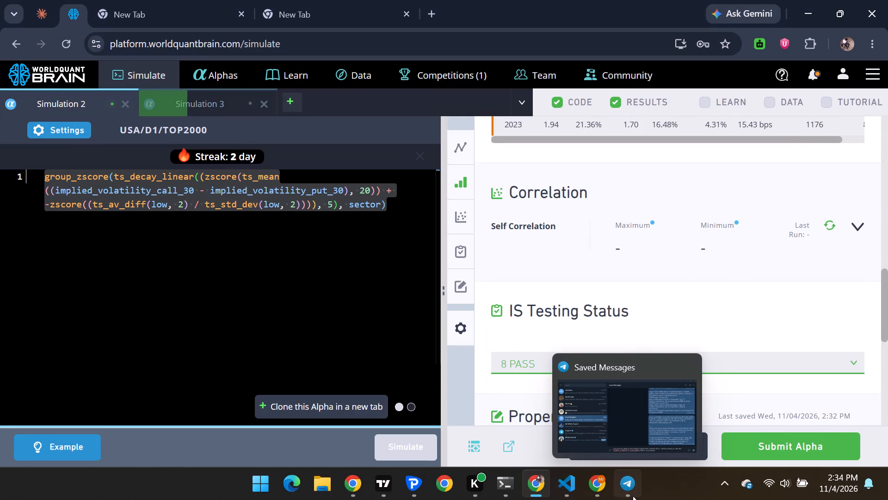
Open Simulation 2's settings to review its configuration.
click(78, 125)
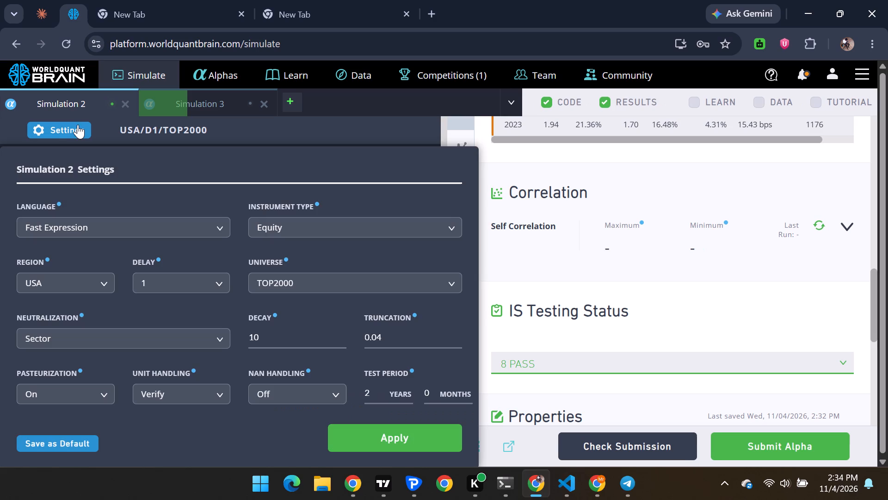
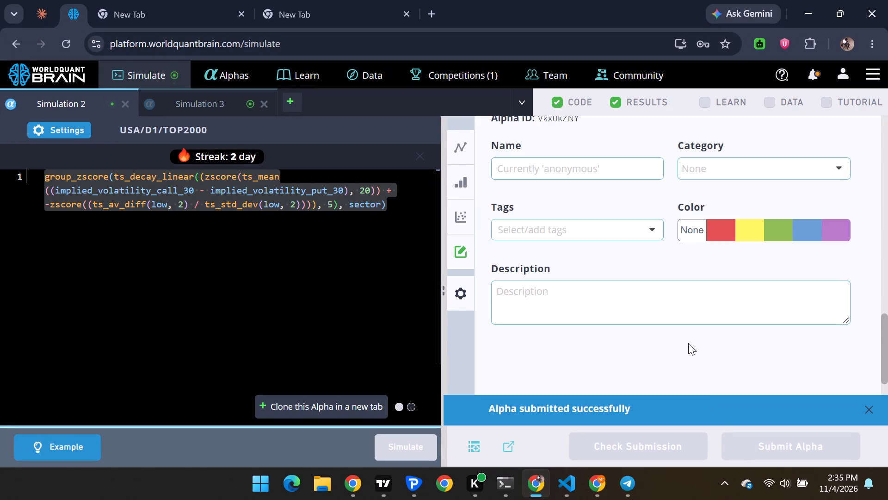
Examine Simulation 2's PnL chart, IS summary with its yearly breakdown, and the alpha's properties.
scroll(688, 343, up, 19)
scroll(688, 343, down, 5)
scroll(688, 343, up, 2)
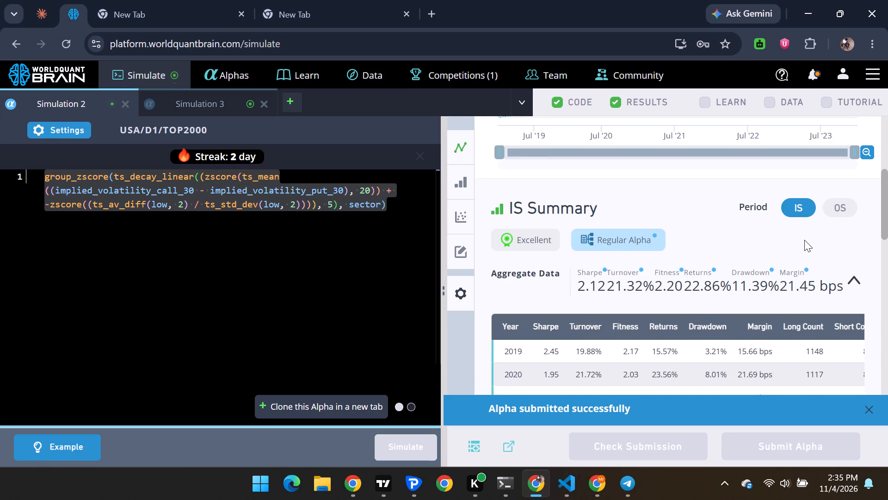
scroll(804, 240, down, 4)
scroll(804, 240, up, 5)
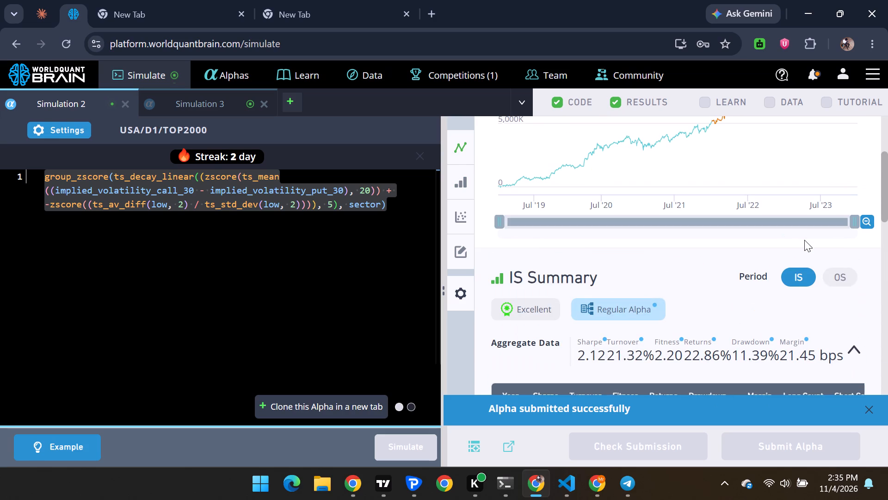
scroll(804, 240, up, 5)
scroll(804, 240, down, 11)
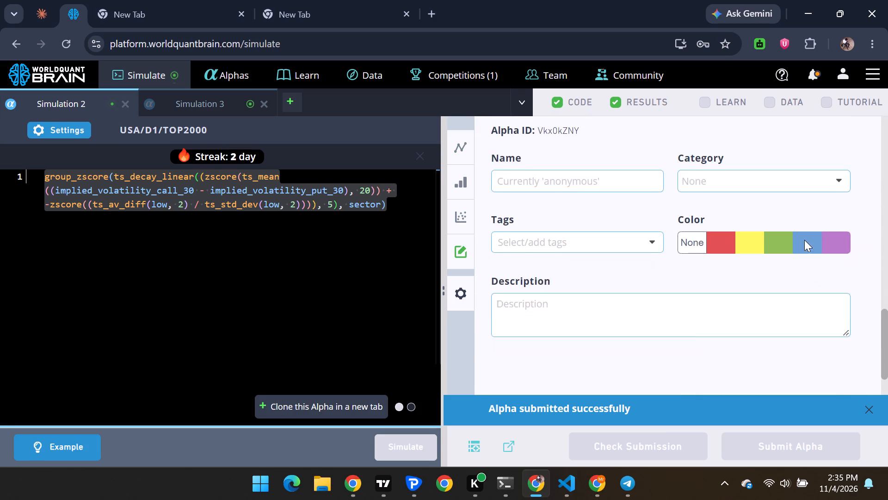
scroll(804, 240, down, 4)
scroll(804, 240, up, 10)
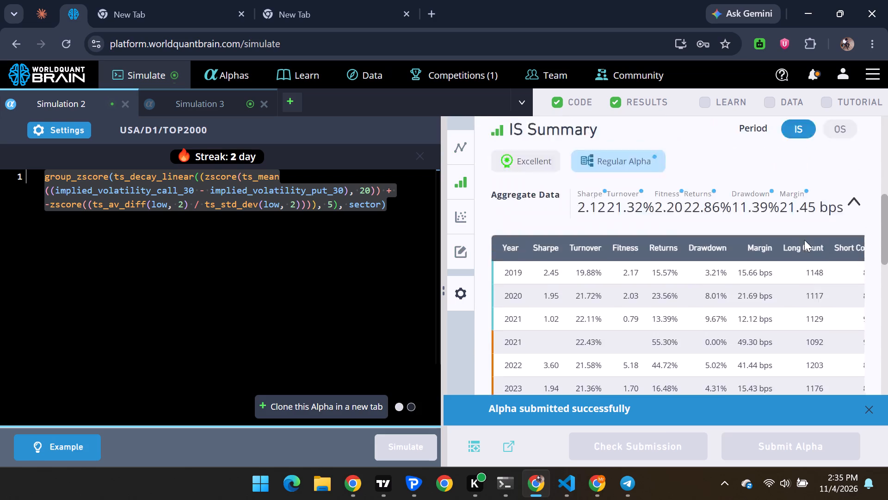
scroll(804, 240, up, 7)
scroll(804, 240, down, 3)
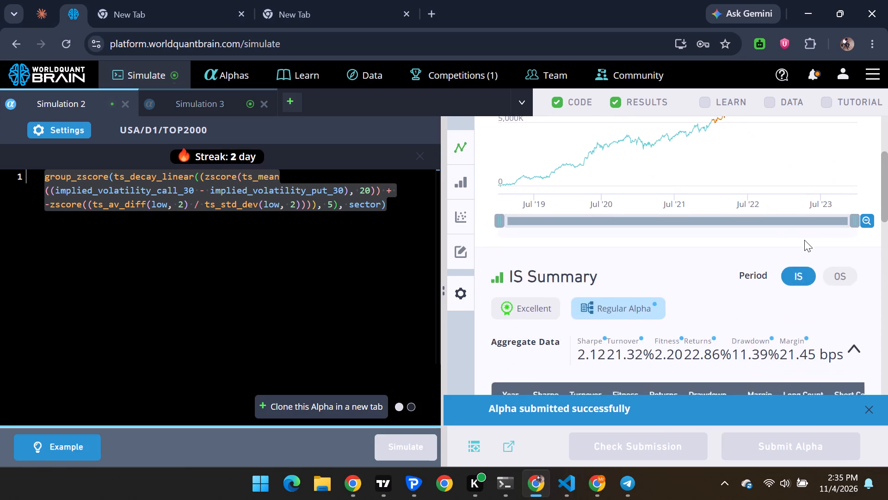
scroll(804, 240, down, 1)
scroll(804, 240, up, 4)
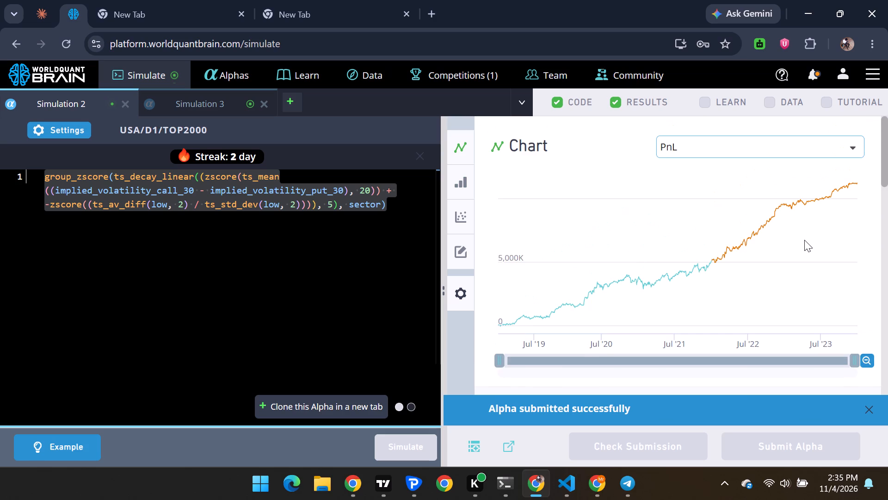
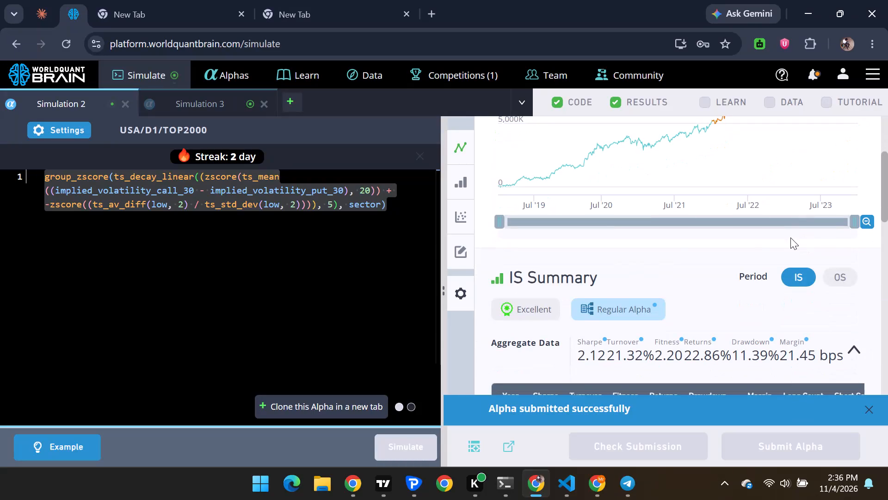
Examine the submitted alpha's rating, alpha type and aggregate data in the IS Summary, along with its Properties section.
click(657, 302)
scroll(657, 302, down, 1)
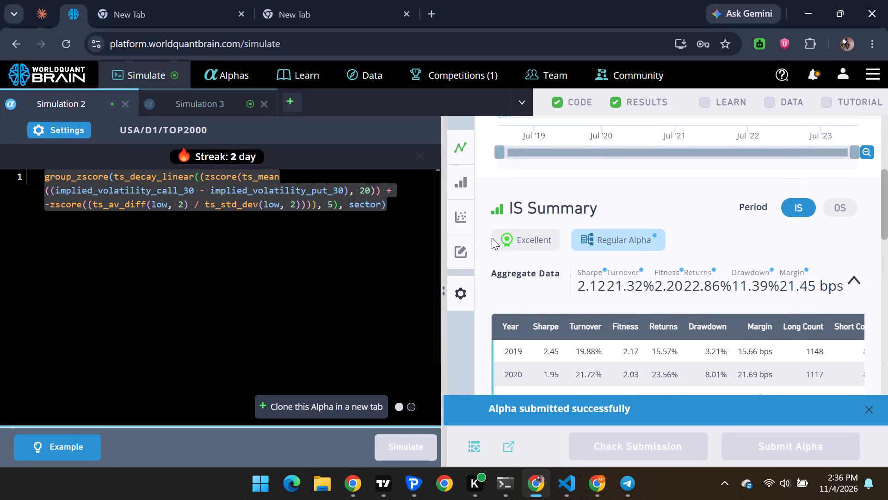
click(510, 240)
click(507, 240)
click(533, 242)
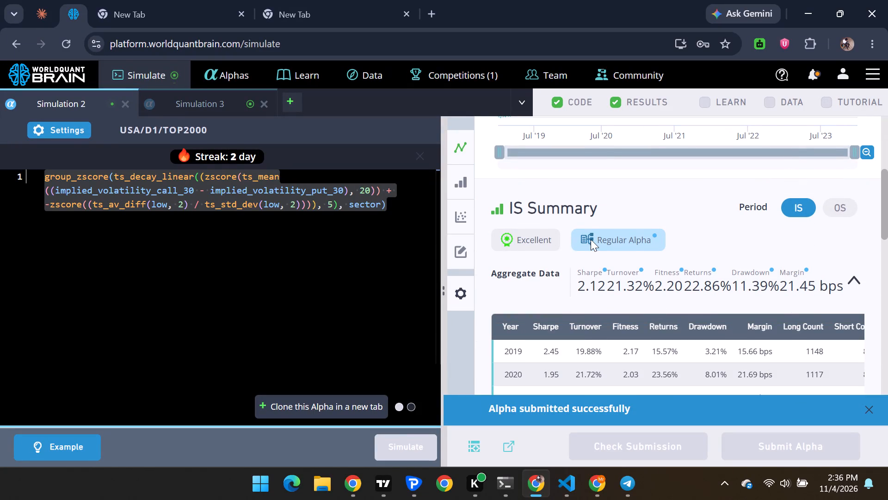
click(591, 239)
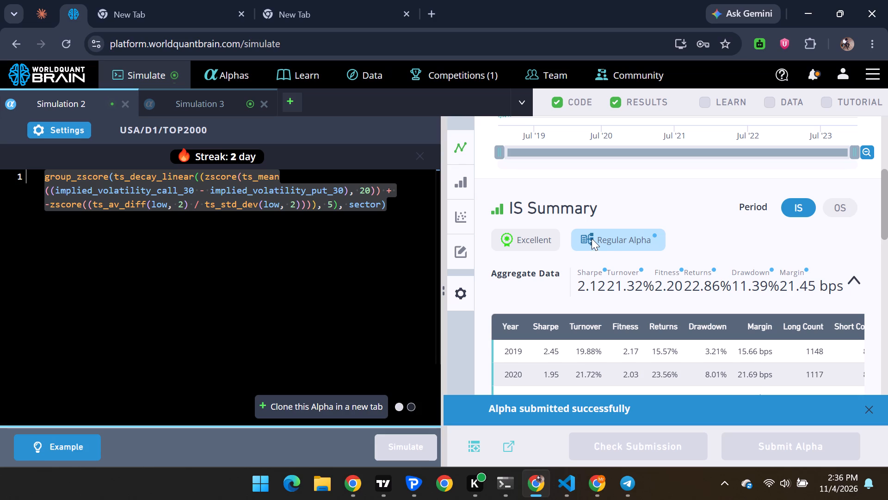
scroll(592, 238, down, 7)
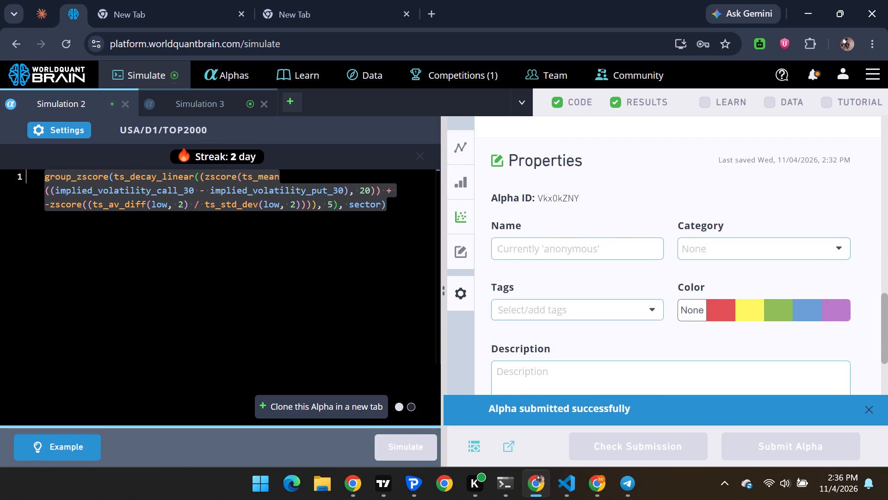
scroll(592, 238, up, 7)
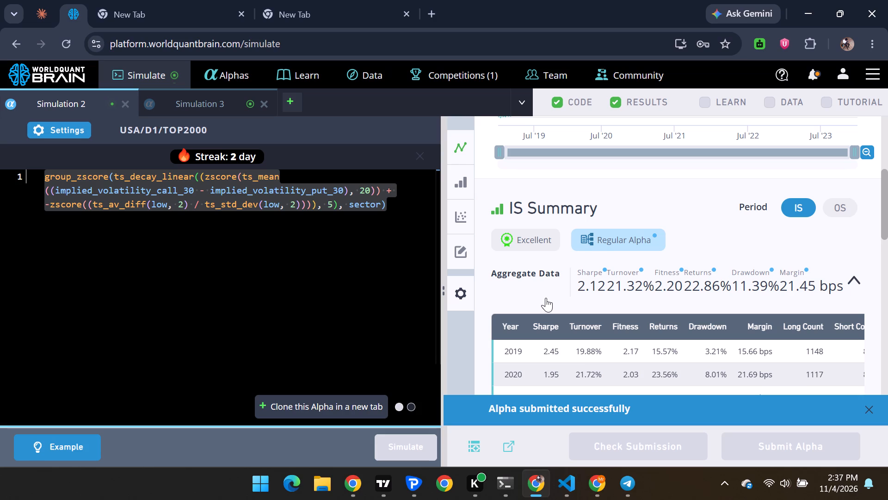
Switch to the brain-alpha-miner10 project in Visual Studio Code and read back through the terminal's simulation results from the miner.py run.
click(812, 14)
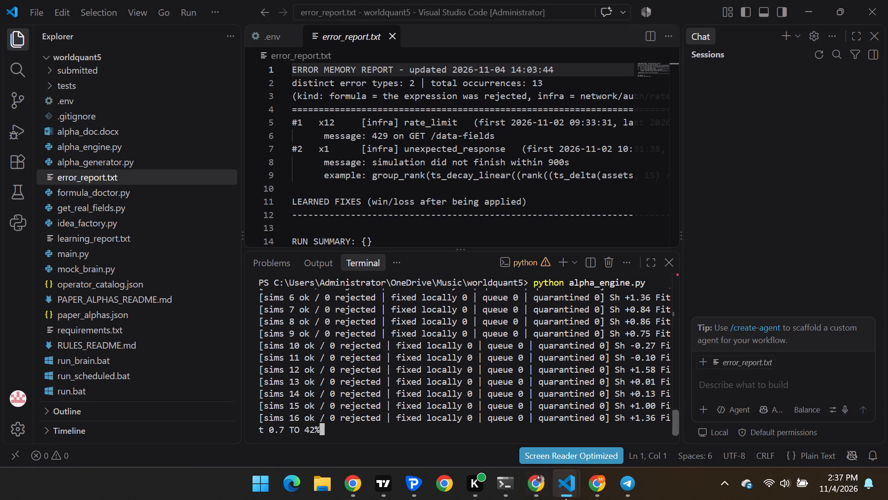
click(520, 427)
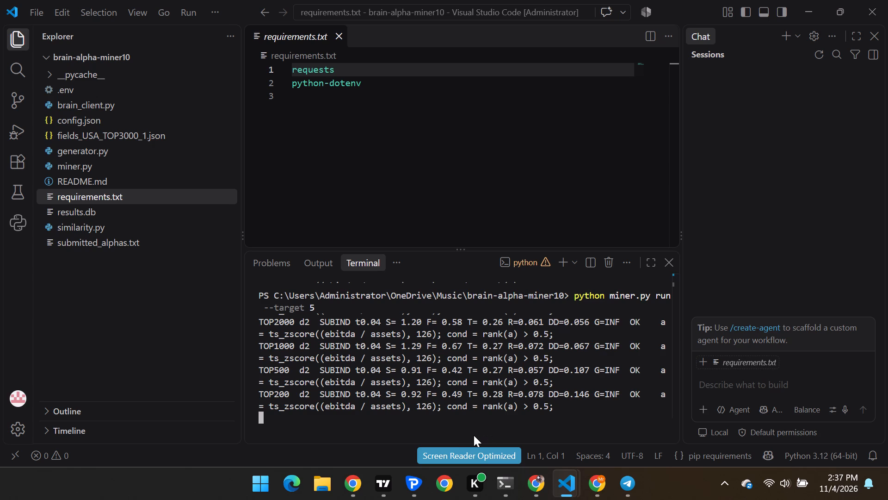
scroll(429, 375, up, 1)
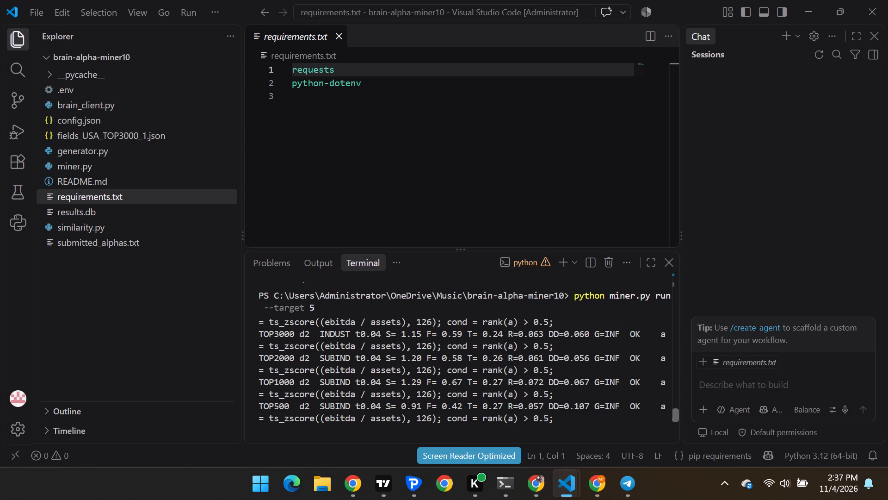
scroll(429, 375, up, 3)
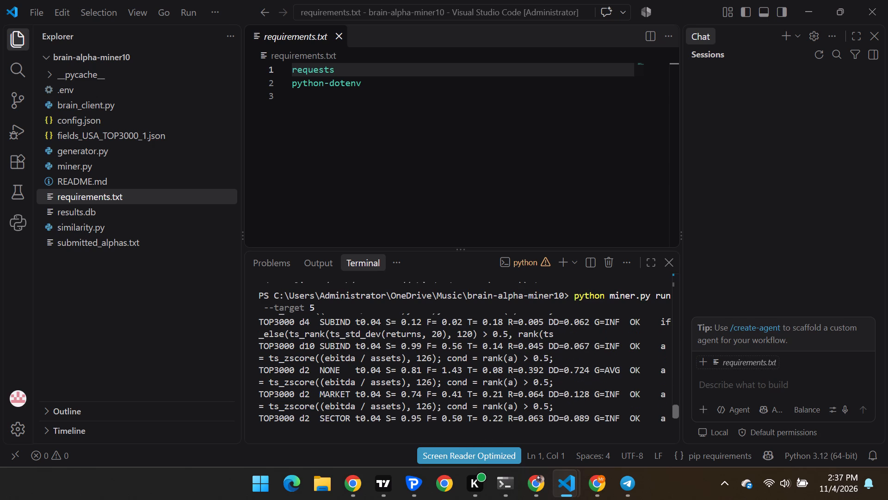
scroll(429, 375, up, 2)
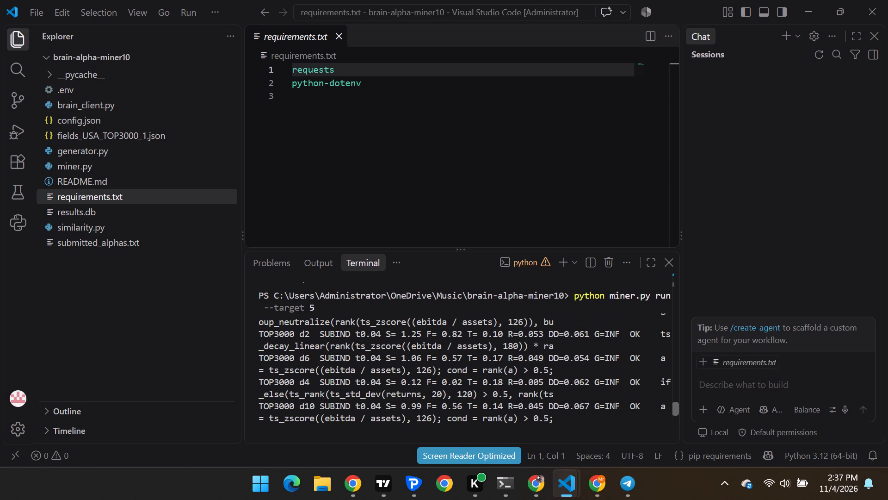
scroll(429, 375, up, 1)
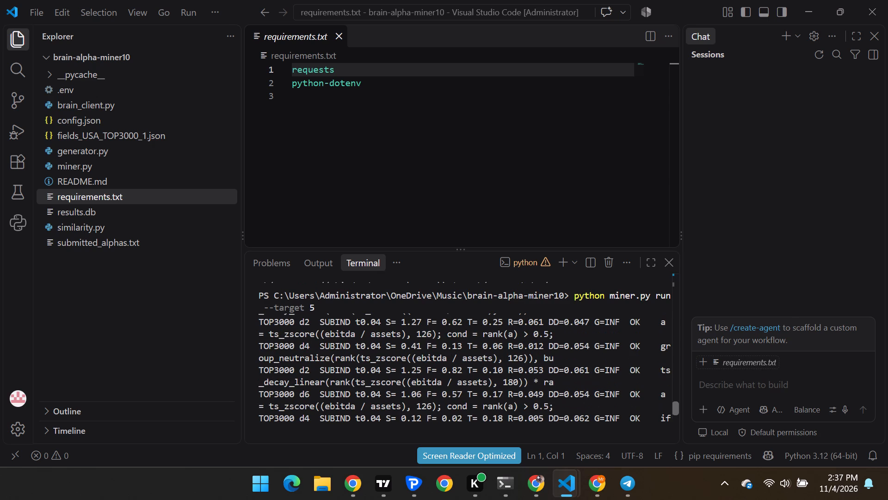
scroll(429, 375, up, 1)
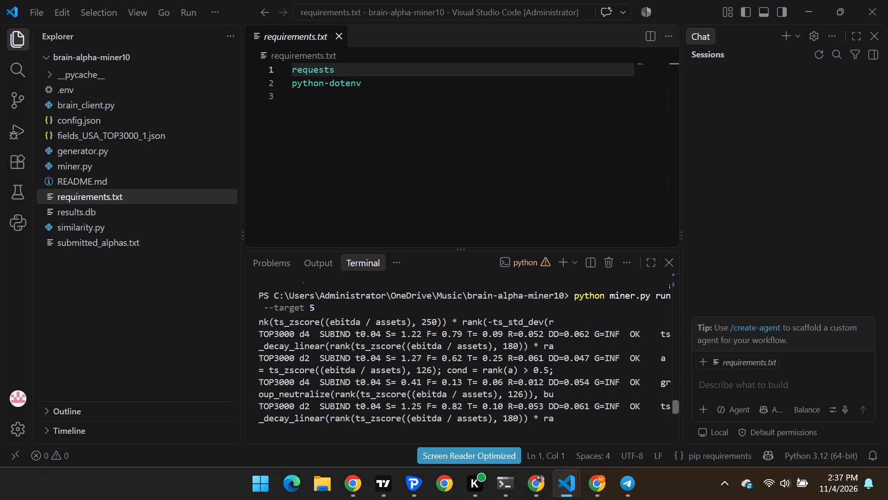
scroll(429, 375, up, 2)
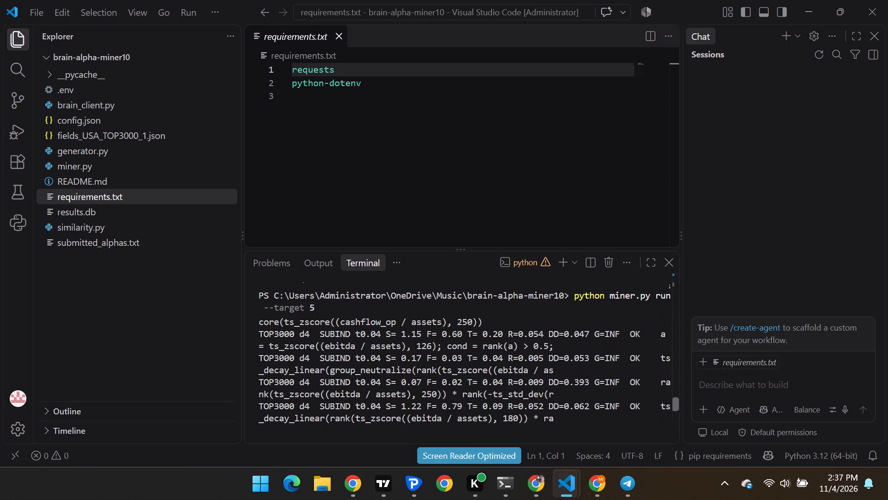
scroll(429, 375, up, 2)
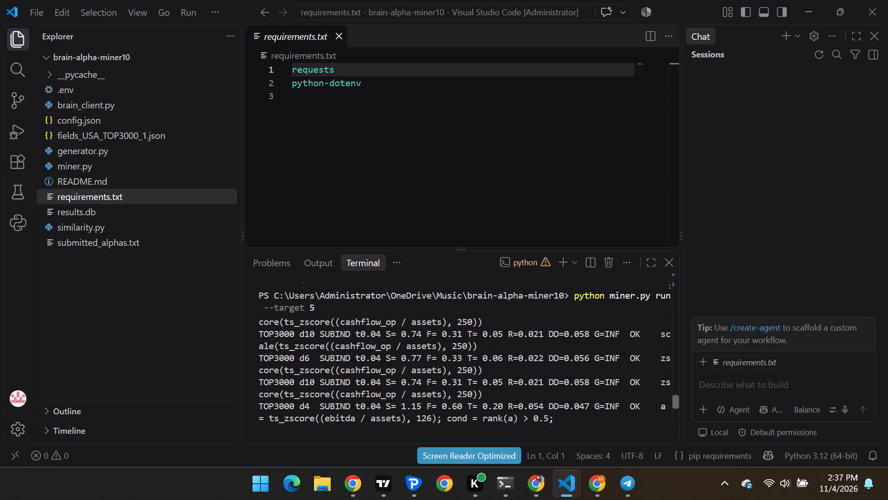
scroll(429, 375, up, 2)
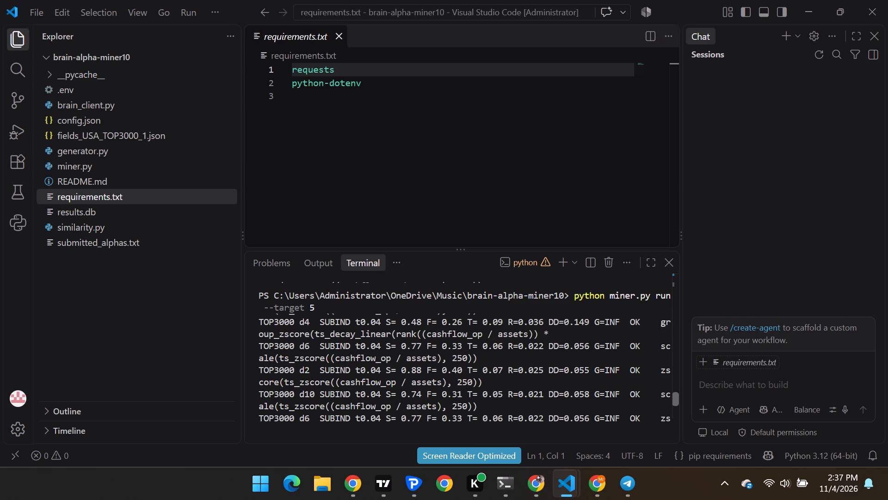
scroll(429, 375, up, 4)
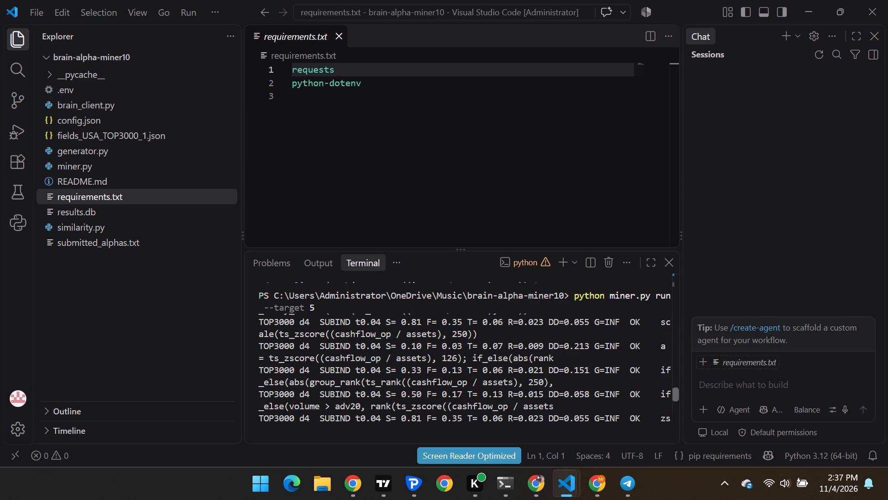
scroll(429, 375, up, 3)
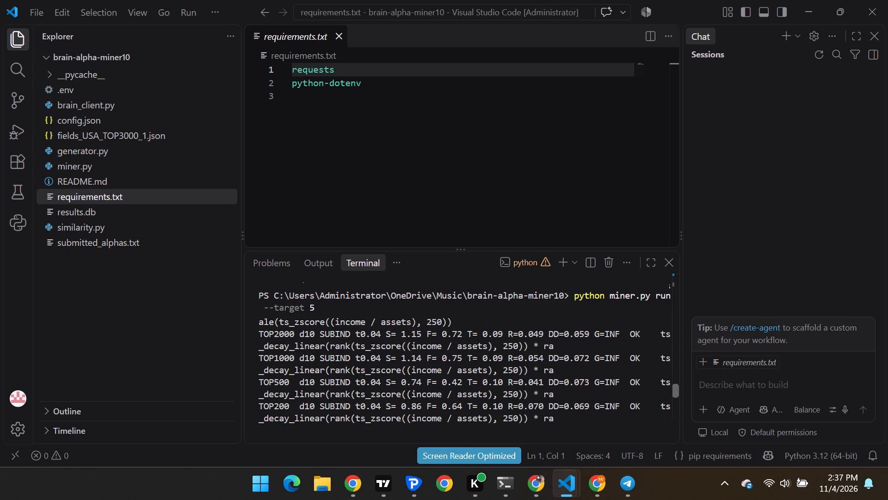
scroll(429, 375, up, 2)
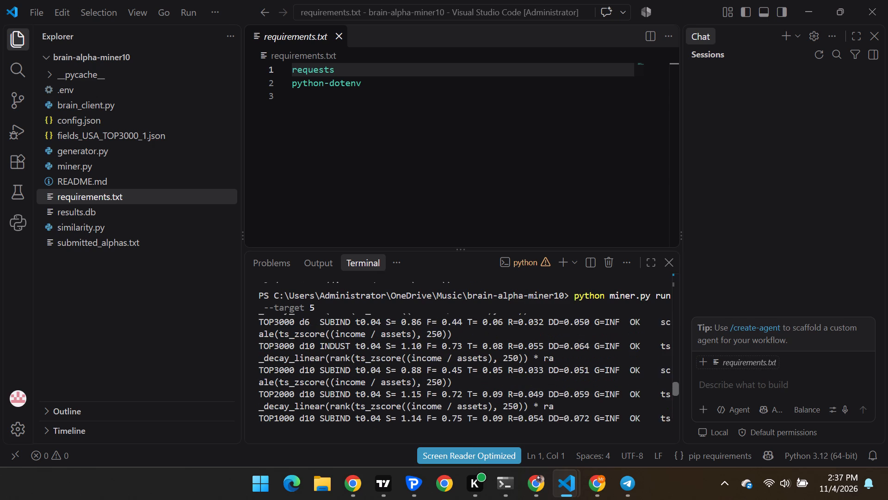
scroll(429, 375, up, 3)
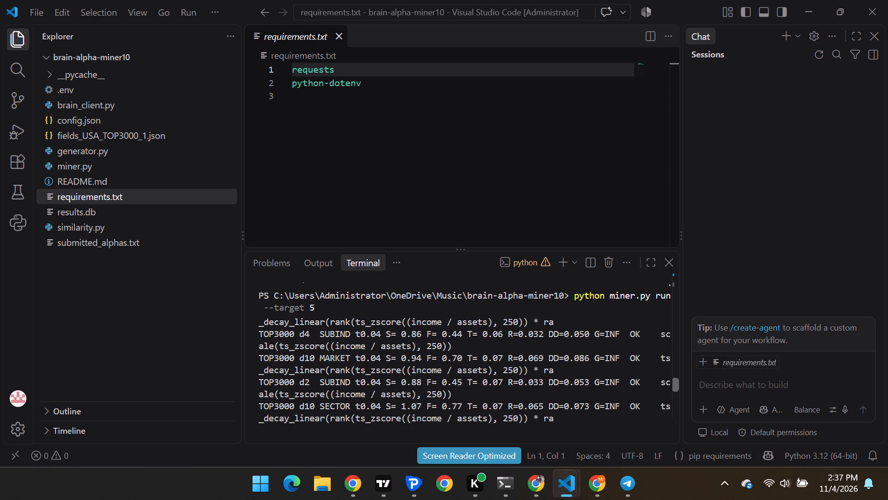
scroll(429, 375, up, 2)
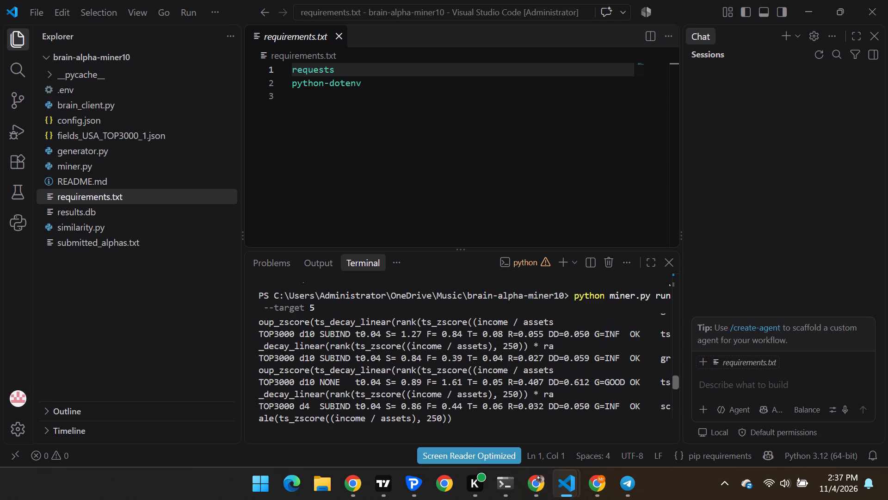
scroll(429, 375, up, 2)
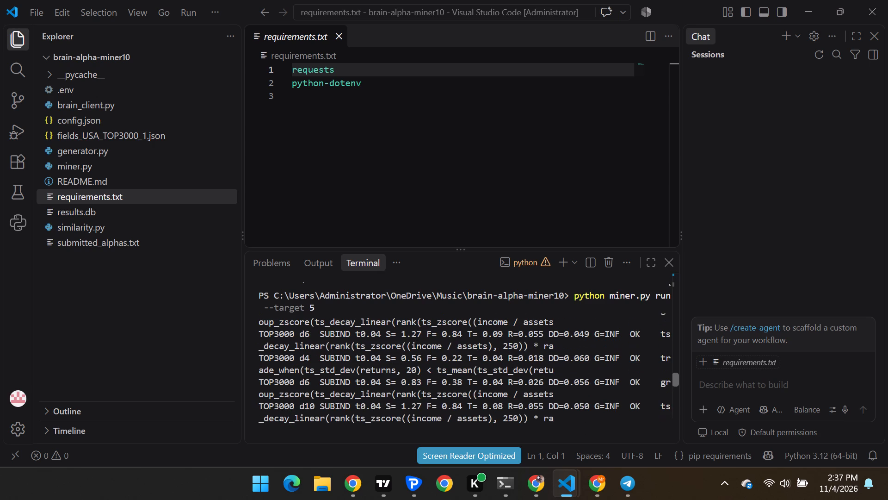
scroll(429, 375, up, 2)
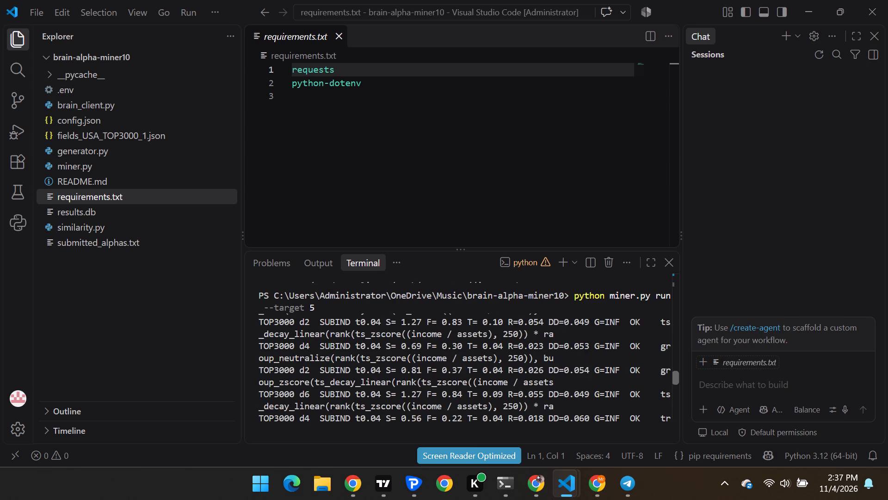
scroll(429, 375, up, 1)
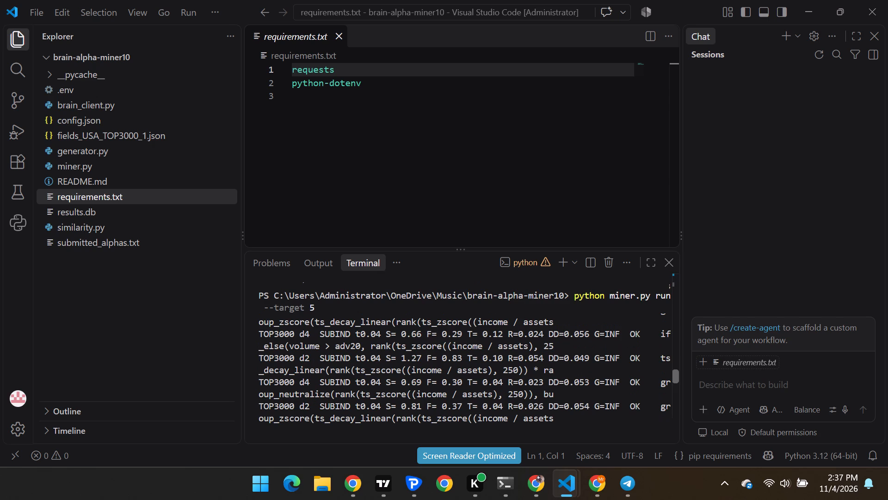
scroll(429, 375, up, 1)
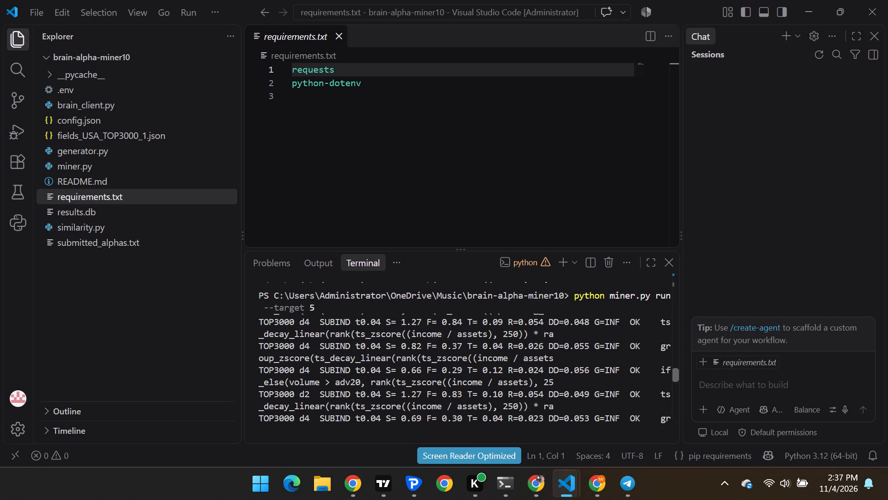
scroll(429, 375, up, 3)
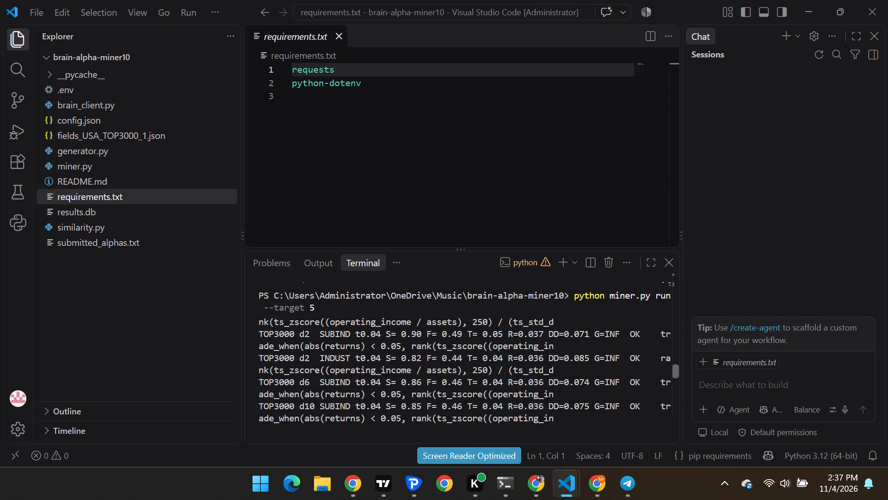
scroll(429, 375, up, 5)
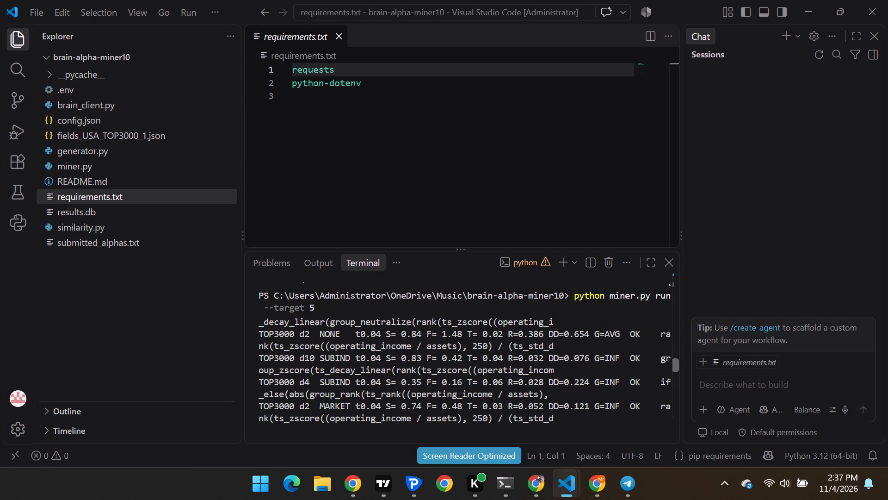
scroll(428, 375, up, 3)
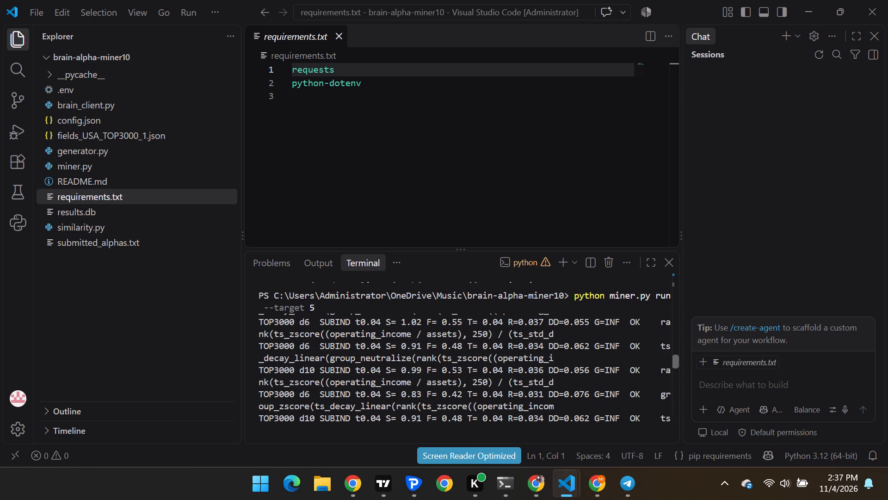
scroll(428, 375, up, 1)
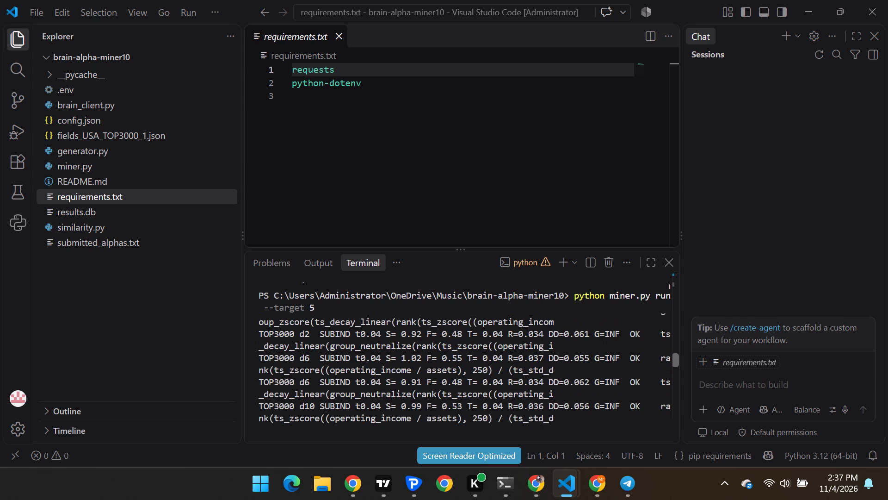
scroll(428, 375, up, 1)
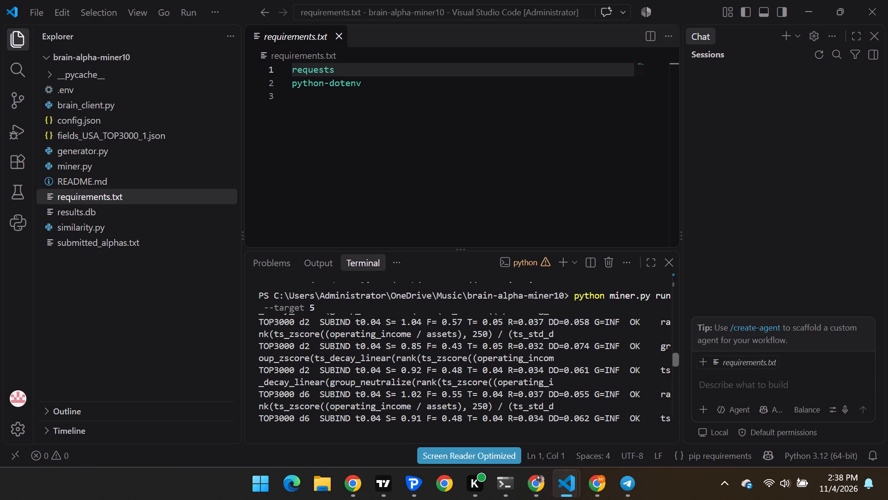
scroll(428, 375, up, 2)
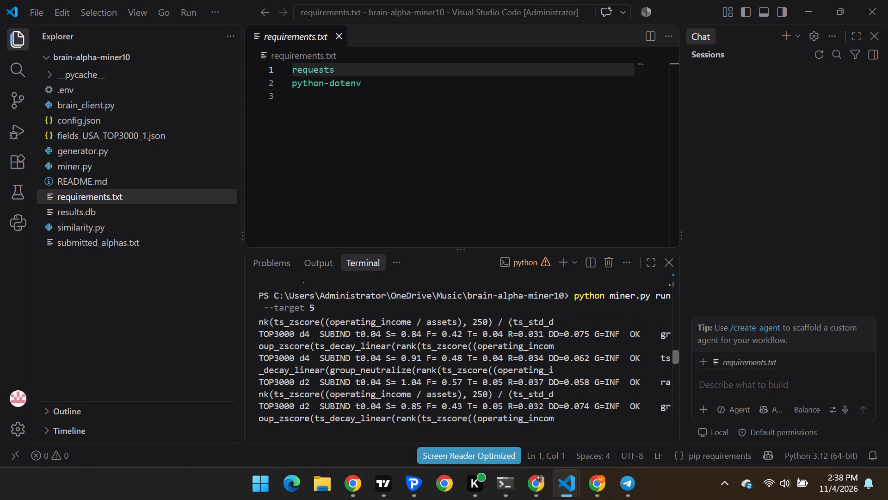
scroll(426, 375, up, 1)
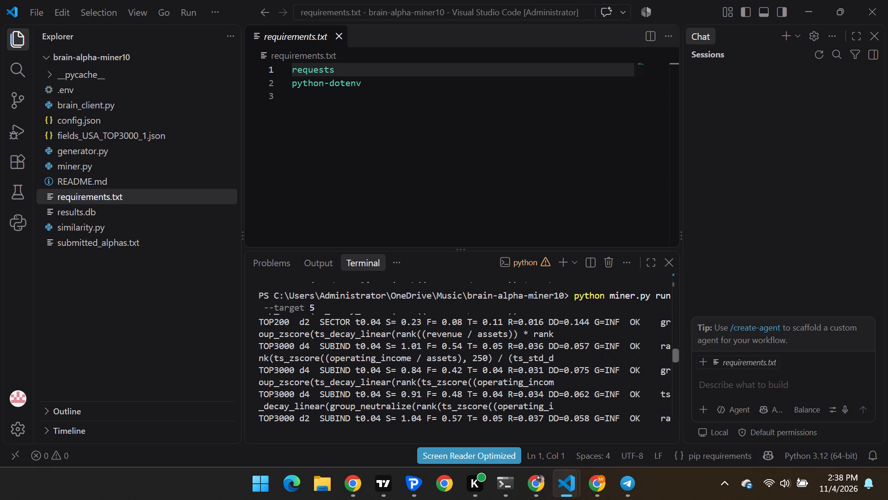
scroll(424, 379, up, 1)
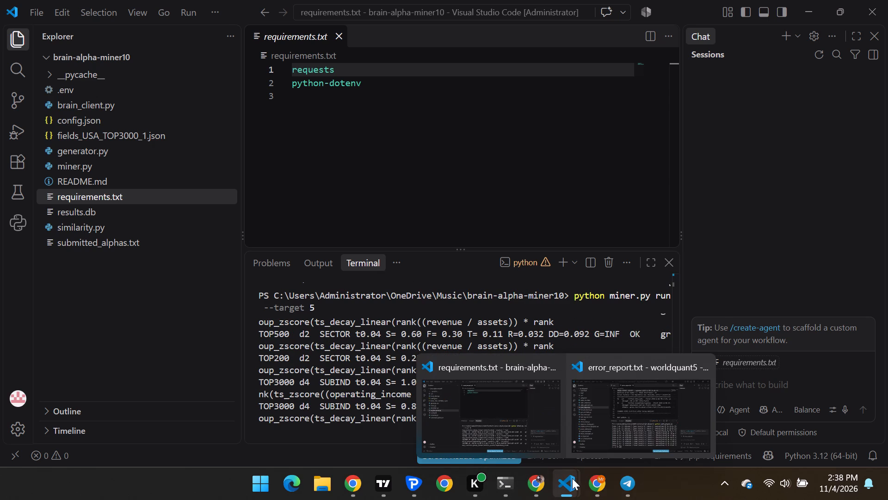
Look over the worldquant5 project's alpha_engine.py run and its file list, then put that project window away.
click(638, 420)
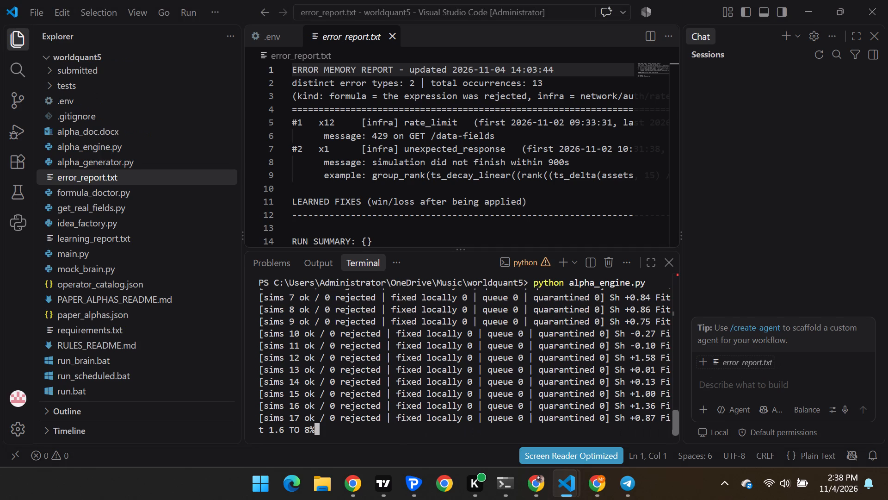
scroll(158, 341, down, 2)
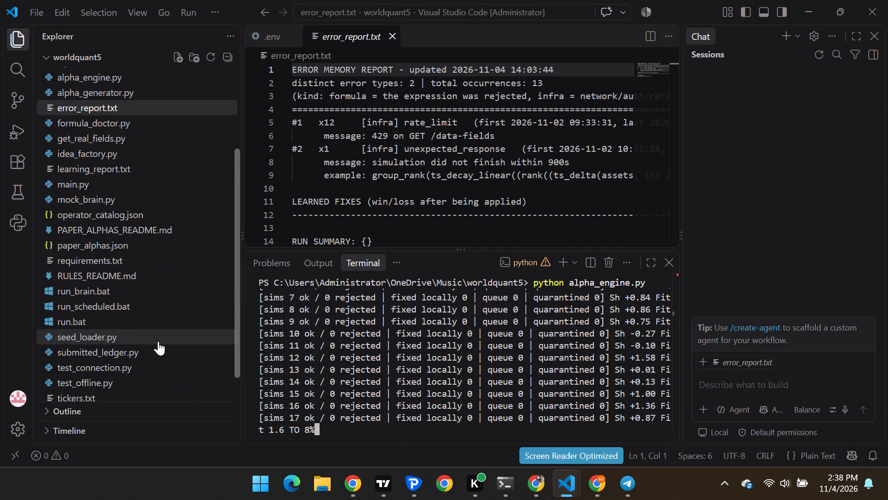
scroll(158, 341, down, 2)
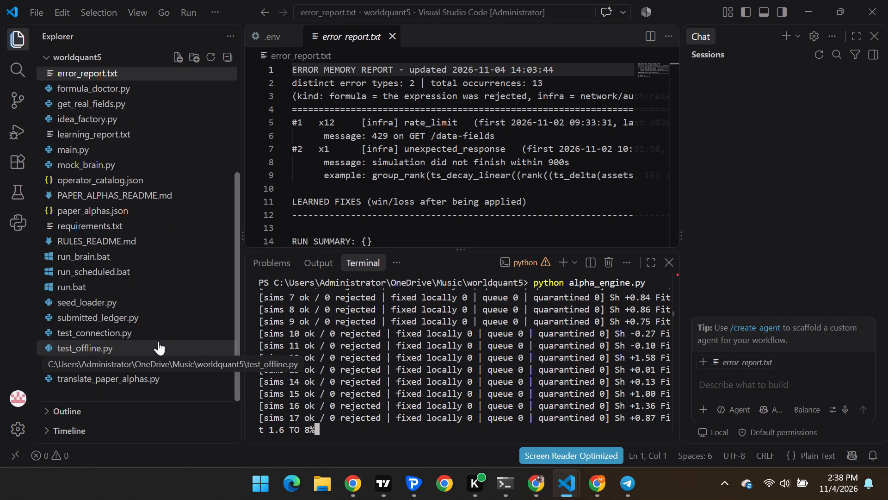
scroll(158, 341, up, 3)
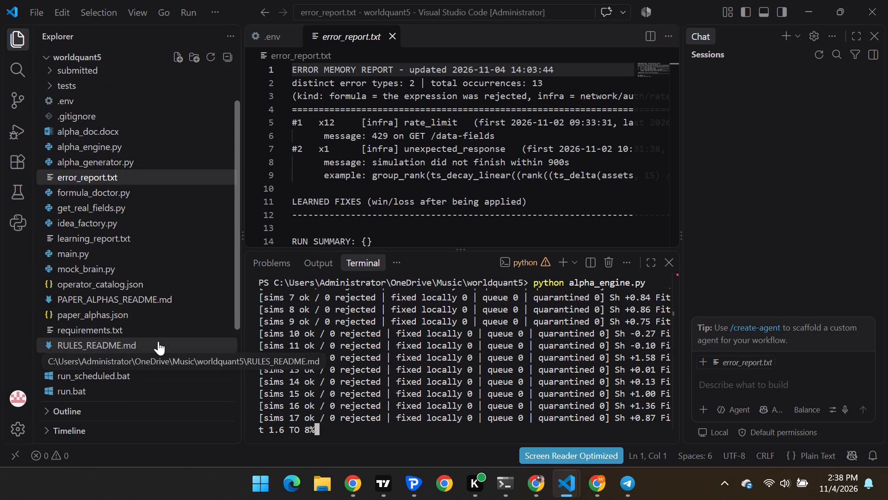
click(817, 10)
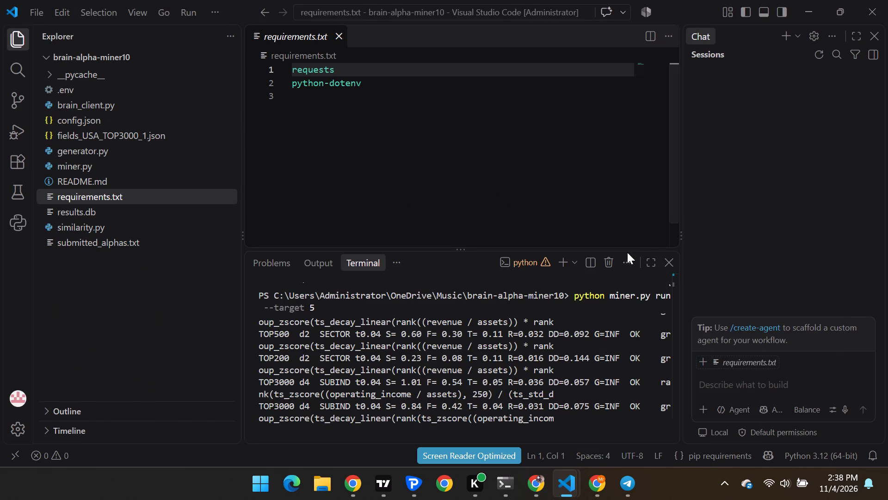
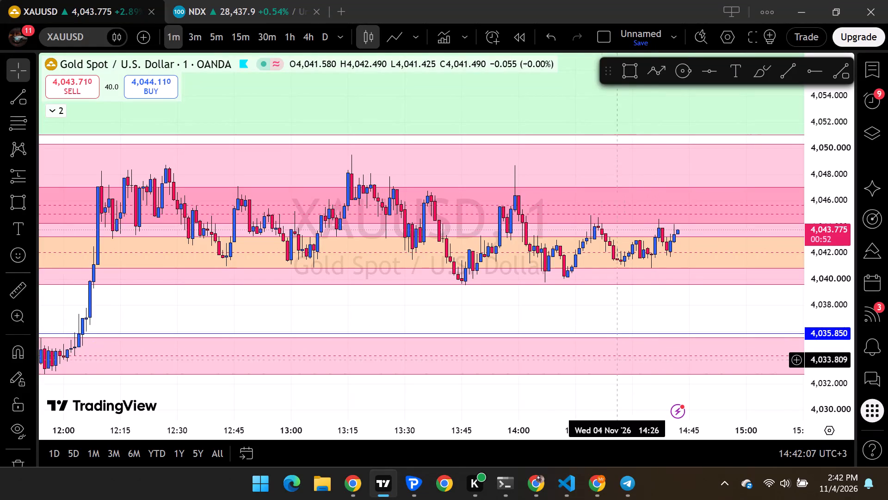
Switch back to the worldquant5 project in Visual Studio Code, find paper_alphas.json among its files and read through its alpha definitions.
click(587, 436)
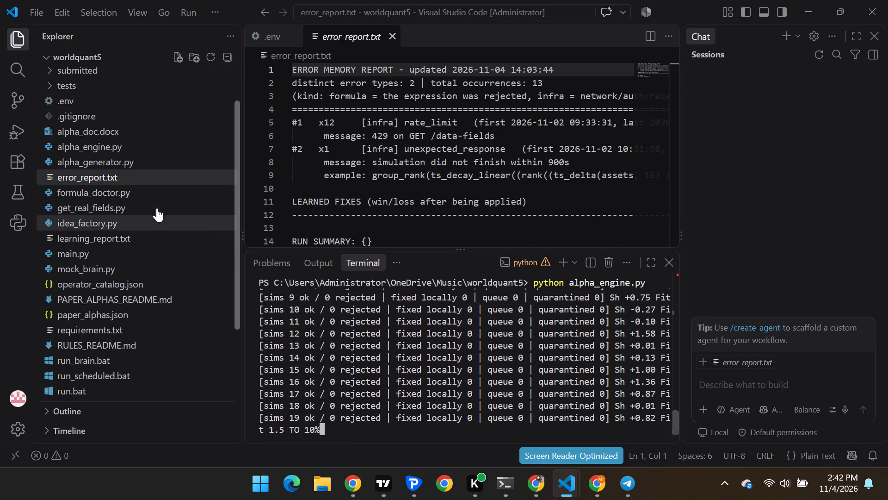
scroll(157, 208, up, 7)
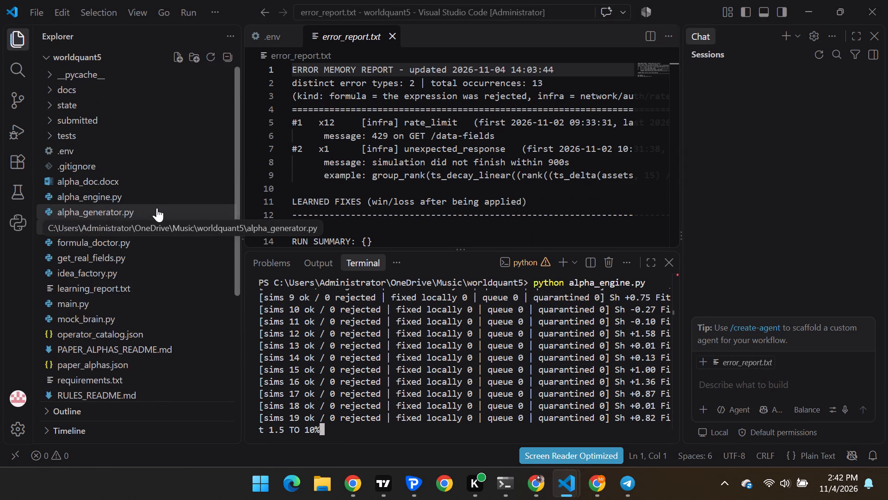
scroll(157, 208, down, 5)
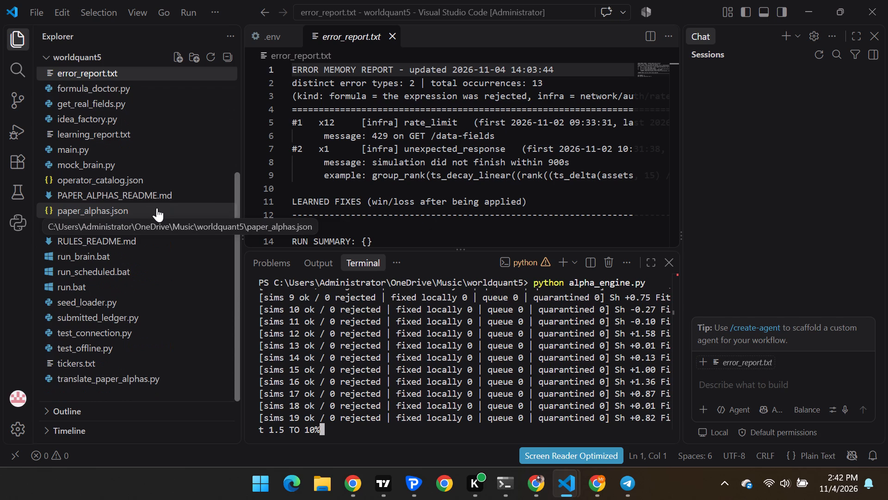
scroll(157, 208, down, 2)
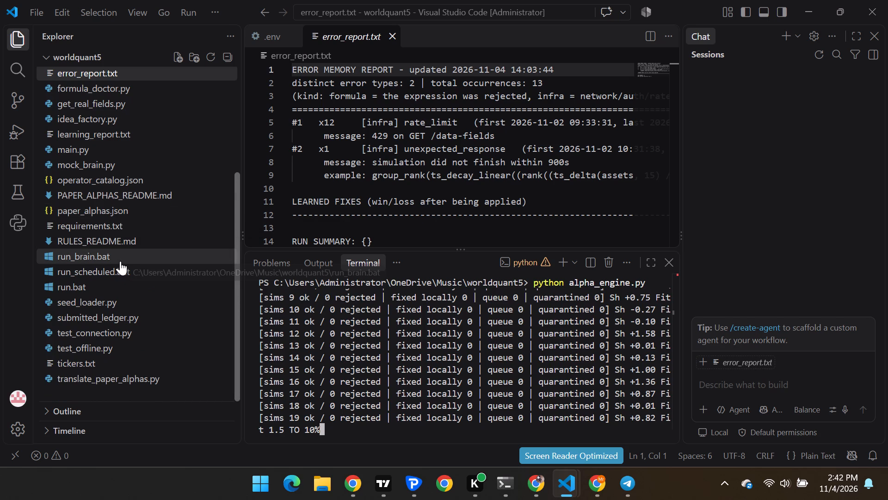
click(91, 209)
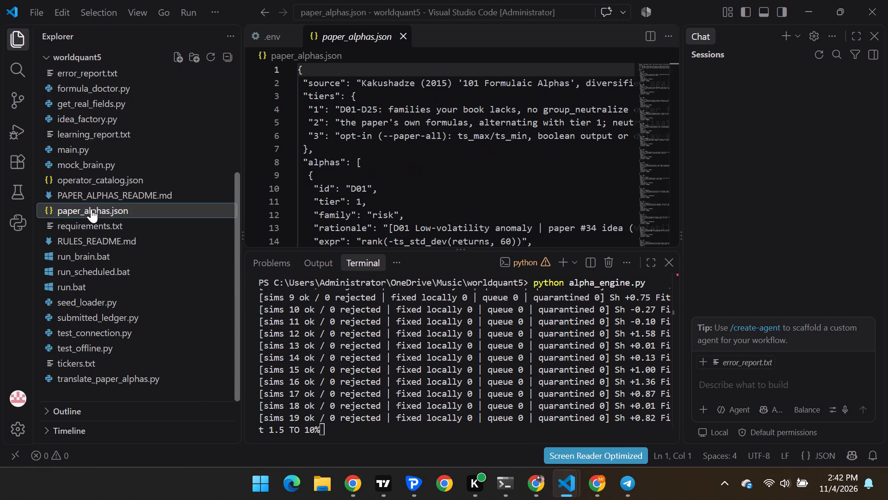
scroll(512, 167, down, 7)
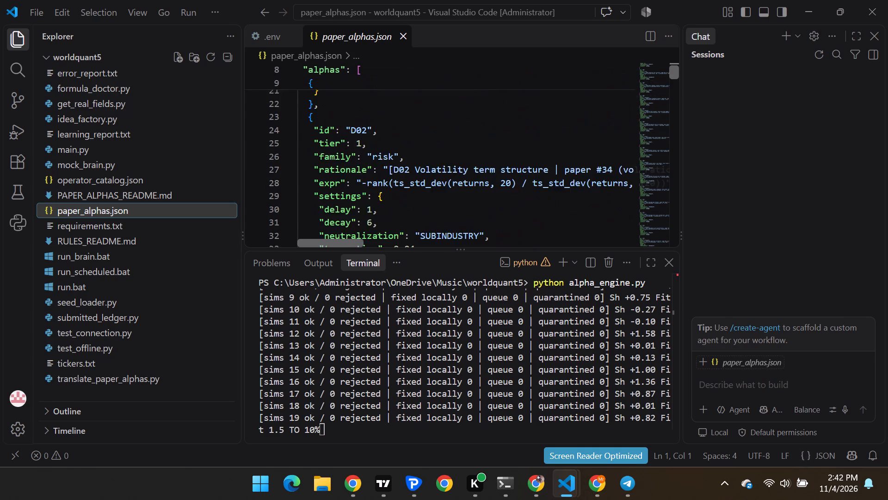
scroll(512, 167, down, 3)
scroll(512, 167, up, 1)
scroll(512, 167, down, 9)
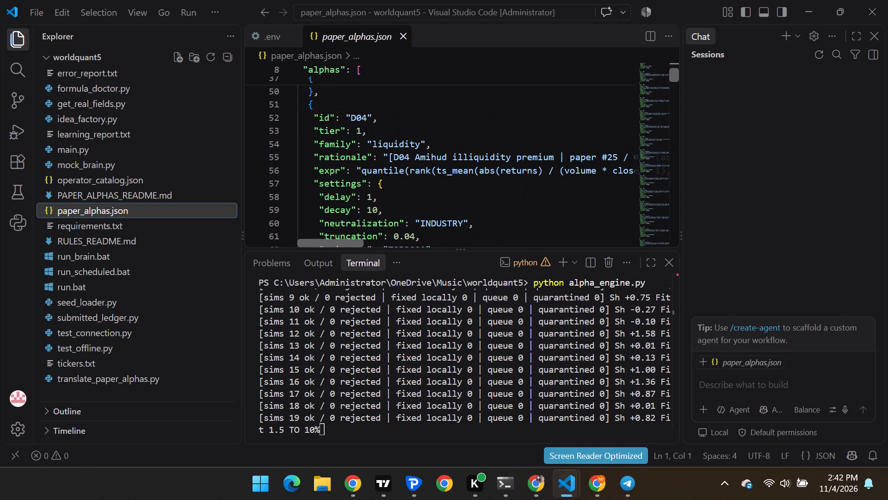
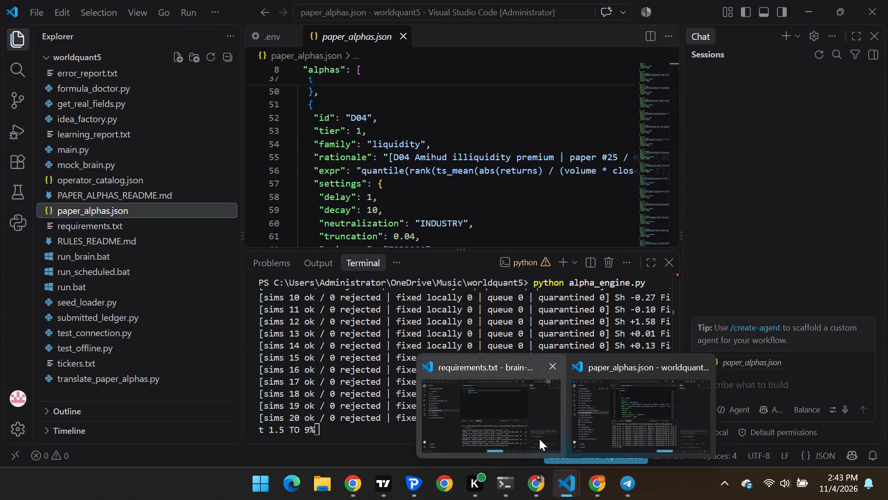
Switch to the brain-alpha-miner10 project, open fields_USA_TOP3000_1.json and read through its data field definitions.
click(523, 423)
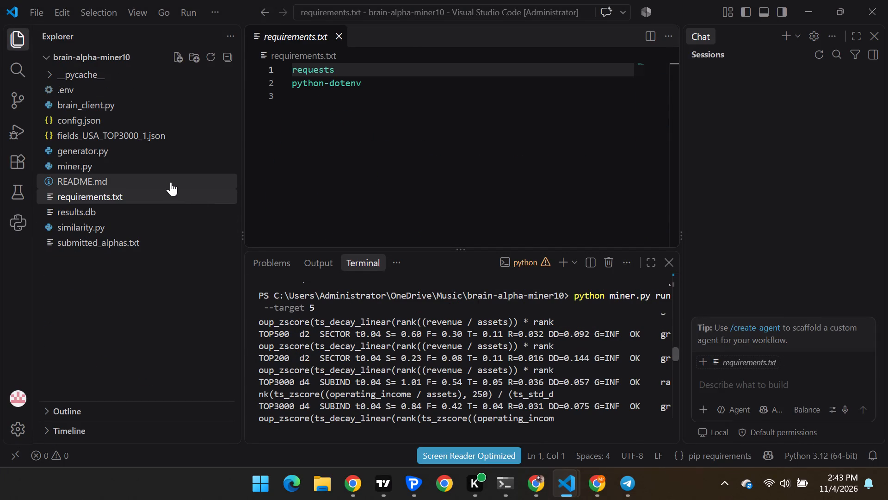
click(100, 138)
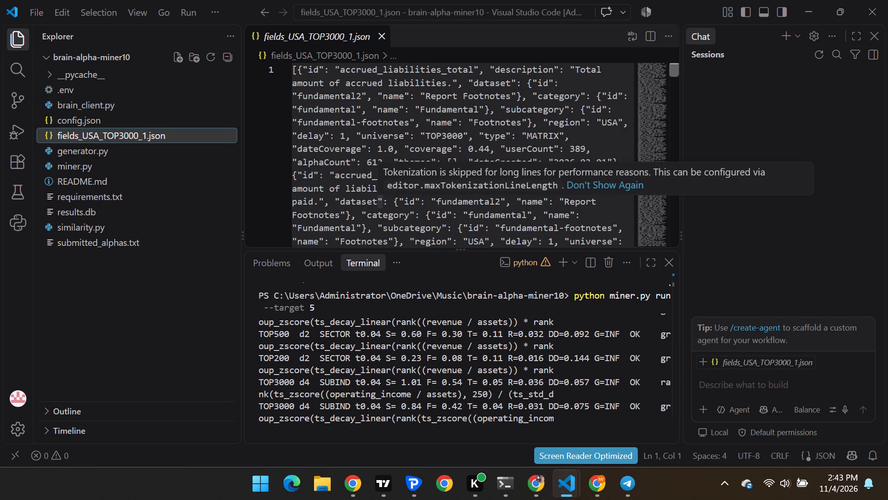
scroll(381, 207, down, 1)
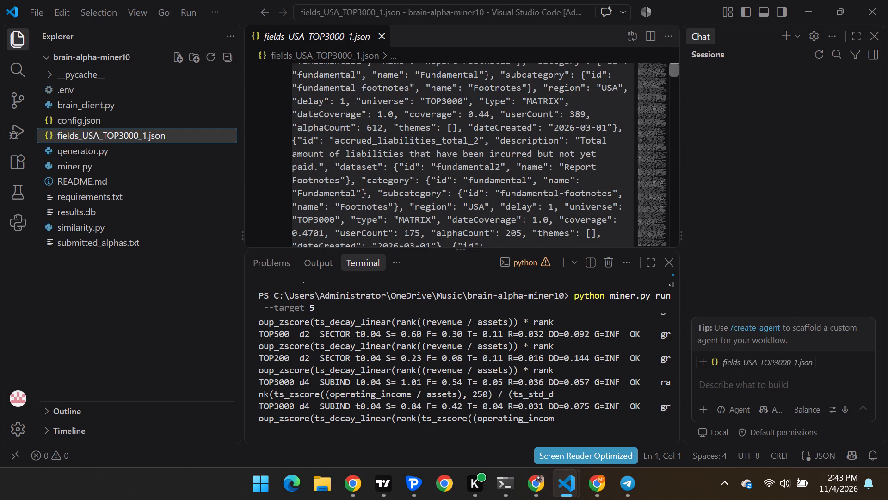
scroll(381, 207, down, 1)
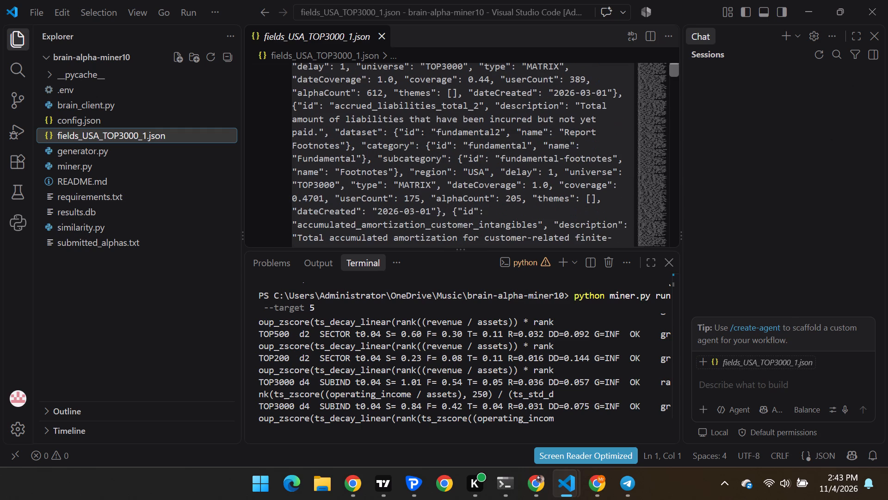
scroll(381, 207, down, 8)
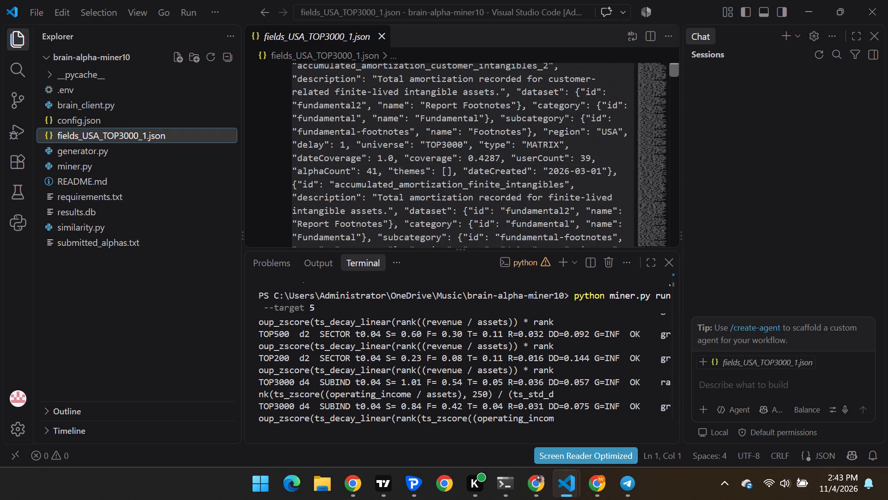
scroll(381, 207, down, 4)
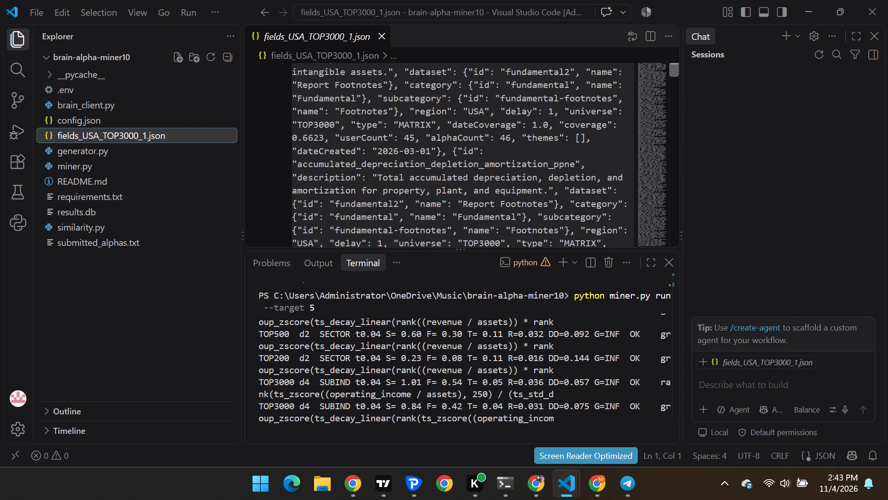
scroll(381, 207, down, 5)
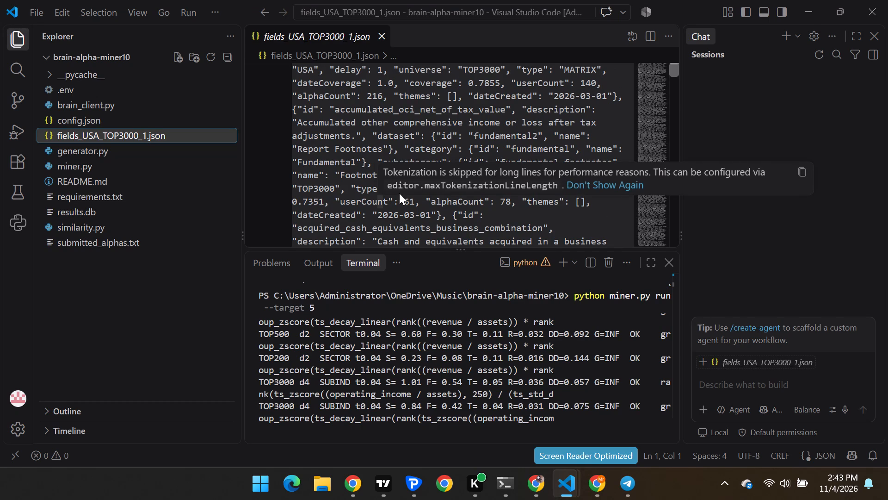
scroll(399, 195, down, 4)
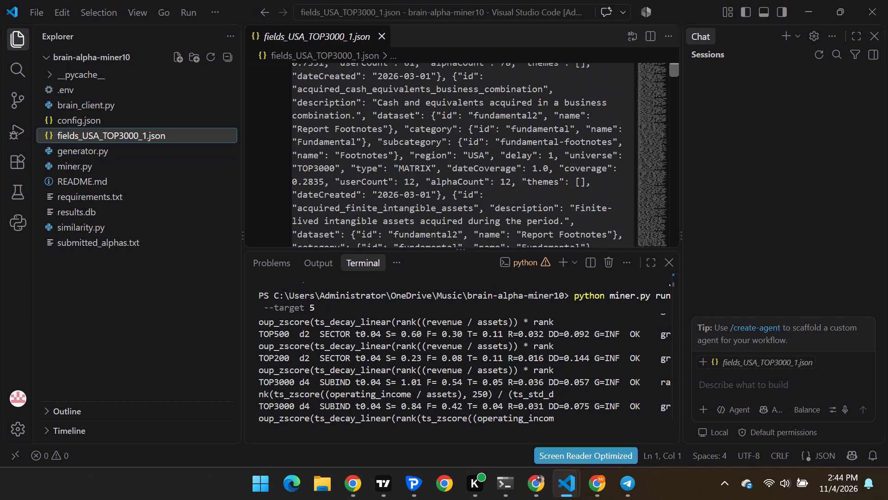
scroll(399, 195, down, 3)
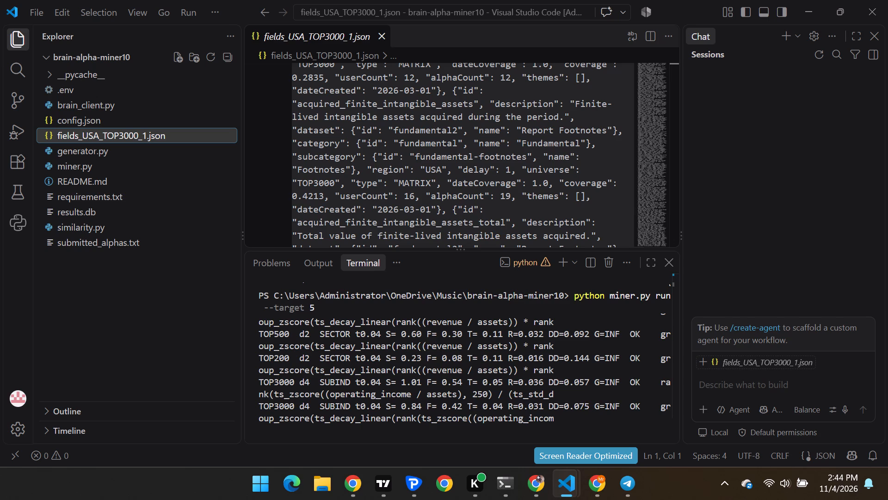
scroll(373, 215, down, 4)
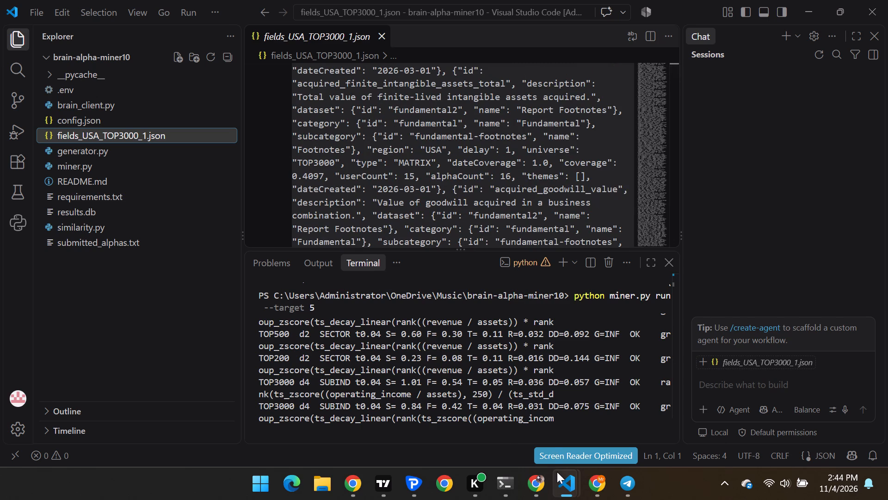
Return to the brain-alpha-miner10 project and review the miner.py run's terminal output down to the latest simulation results.
click(528, 414)
scroll(528, 414, down, 8)
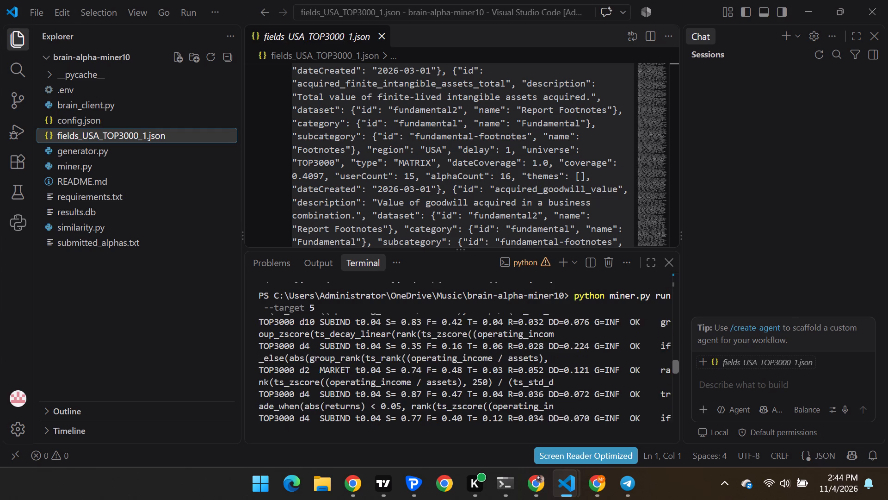
scroll(528, 414, down, 17)
drag(674, 385, 675, 406)
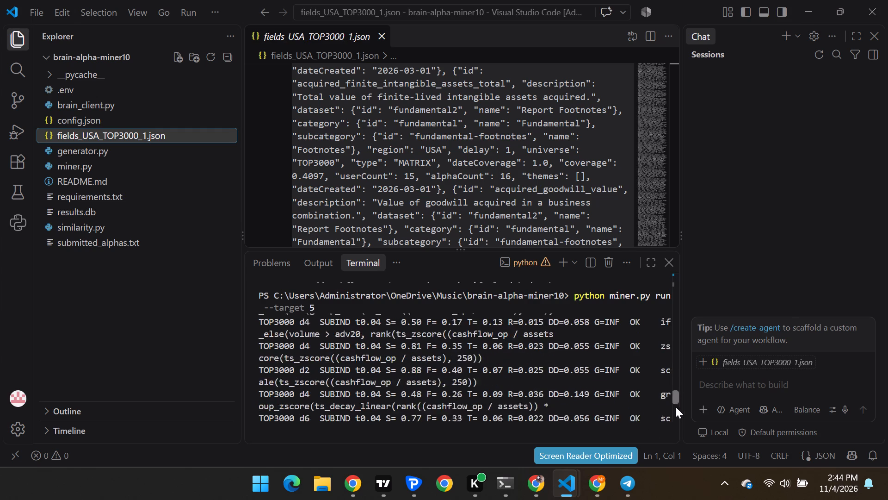
drag(675, 406, 678, 437)
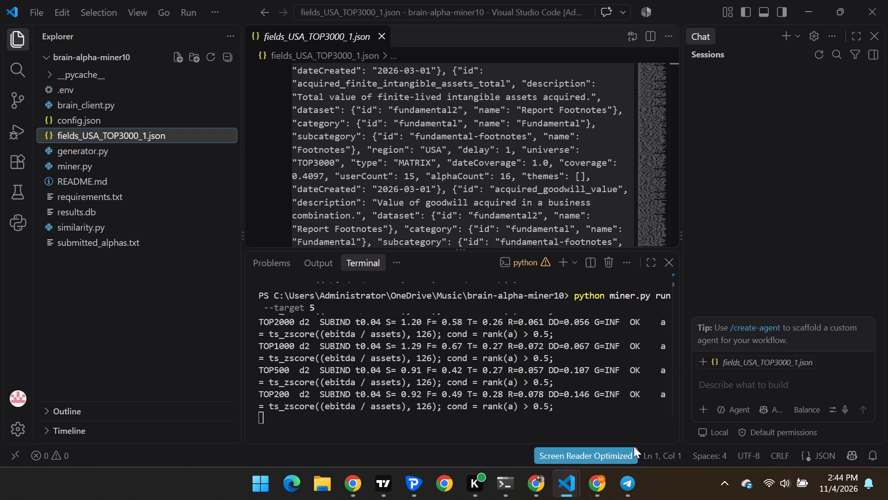
Switch back to the worldquant5 project and look through its file list above paper_alphas.json.
click(608, 433)
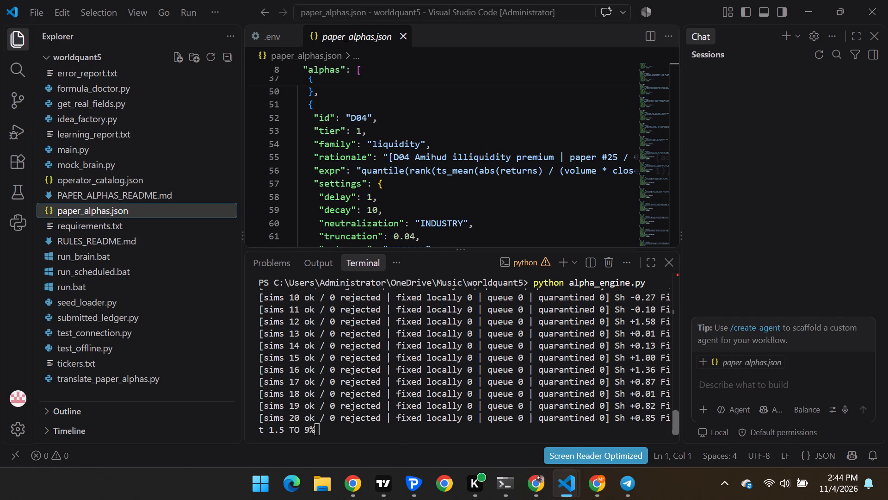
scroll(141, 328, up, 3)
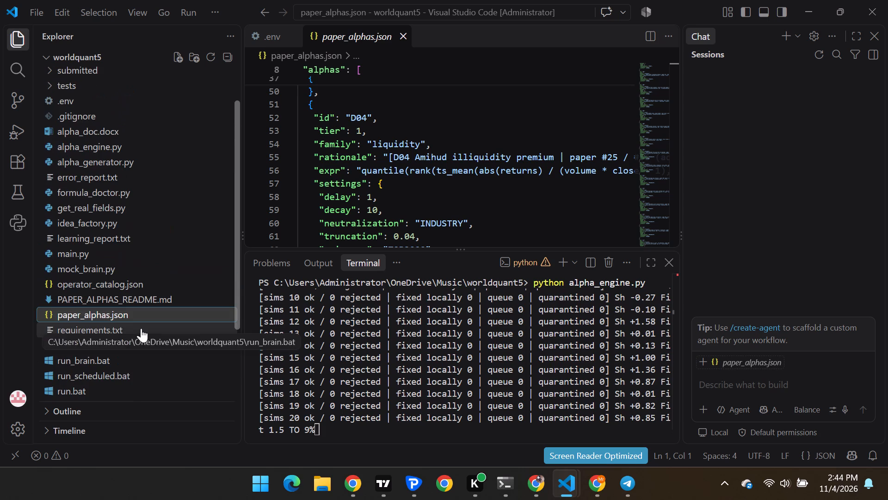